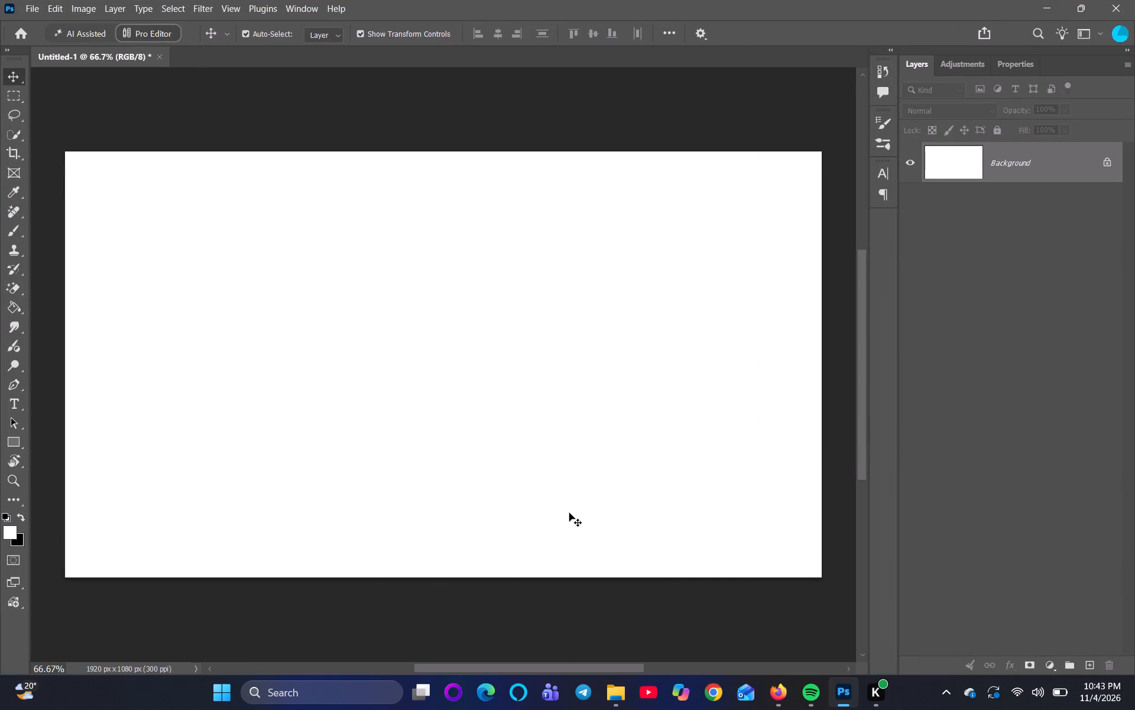
key(ctrl+v)
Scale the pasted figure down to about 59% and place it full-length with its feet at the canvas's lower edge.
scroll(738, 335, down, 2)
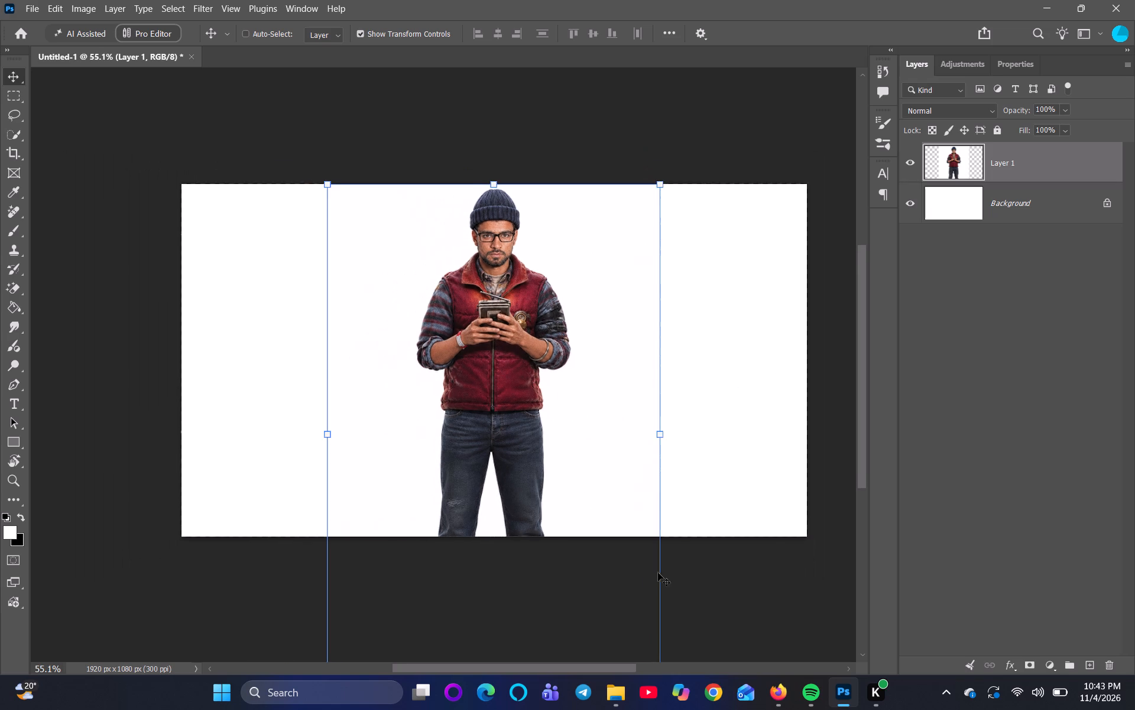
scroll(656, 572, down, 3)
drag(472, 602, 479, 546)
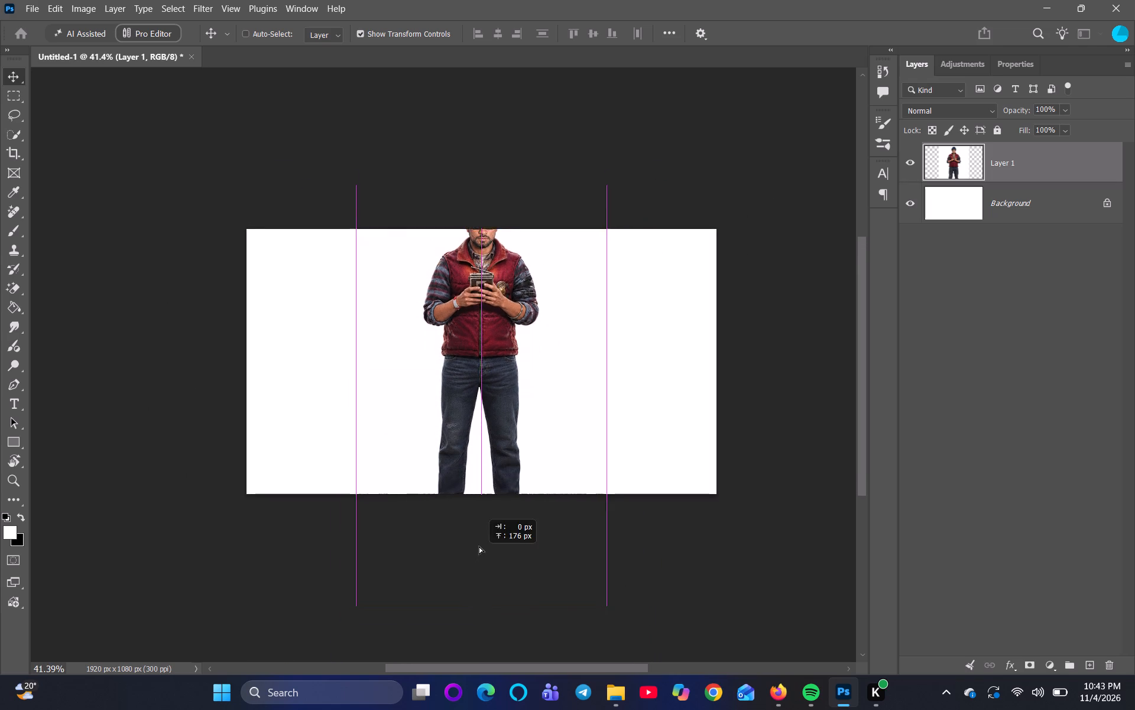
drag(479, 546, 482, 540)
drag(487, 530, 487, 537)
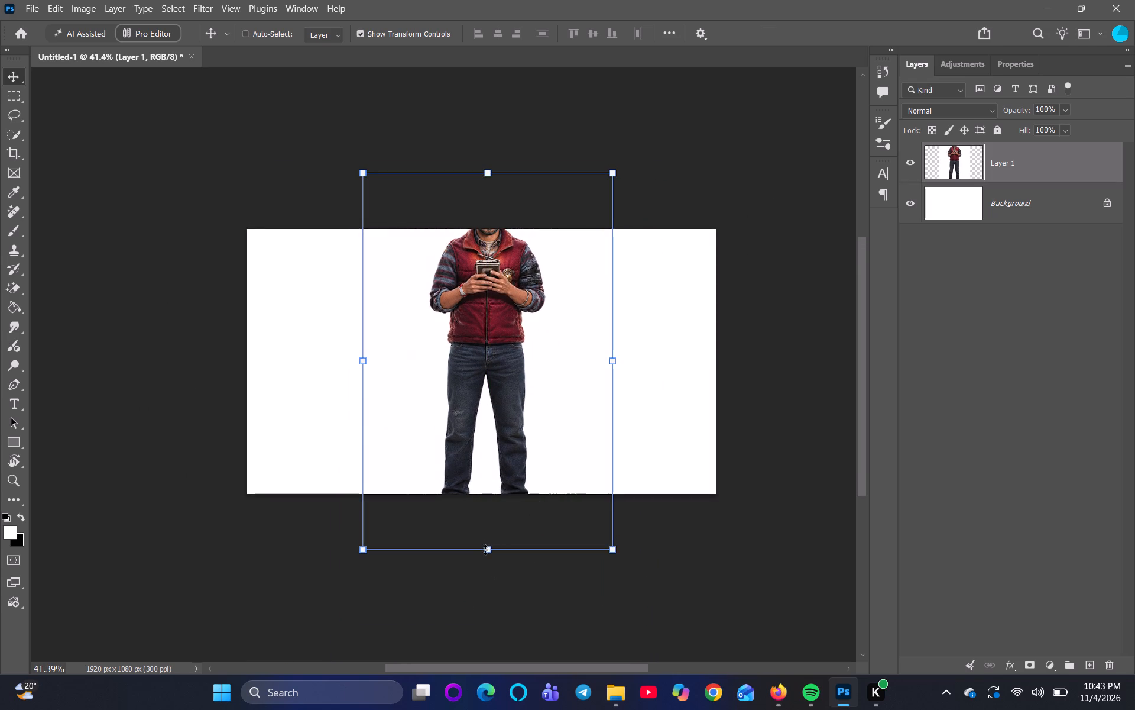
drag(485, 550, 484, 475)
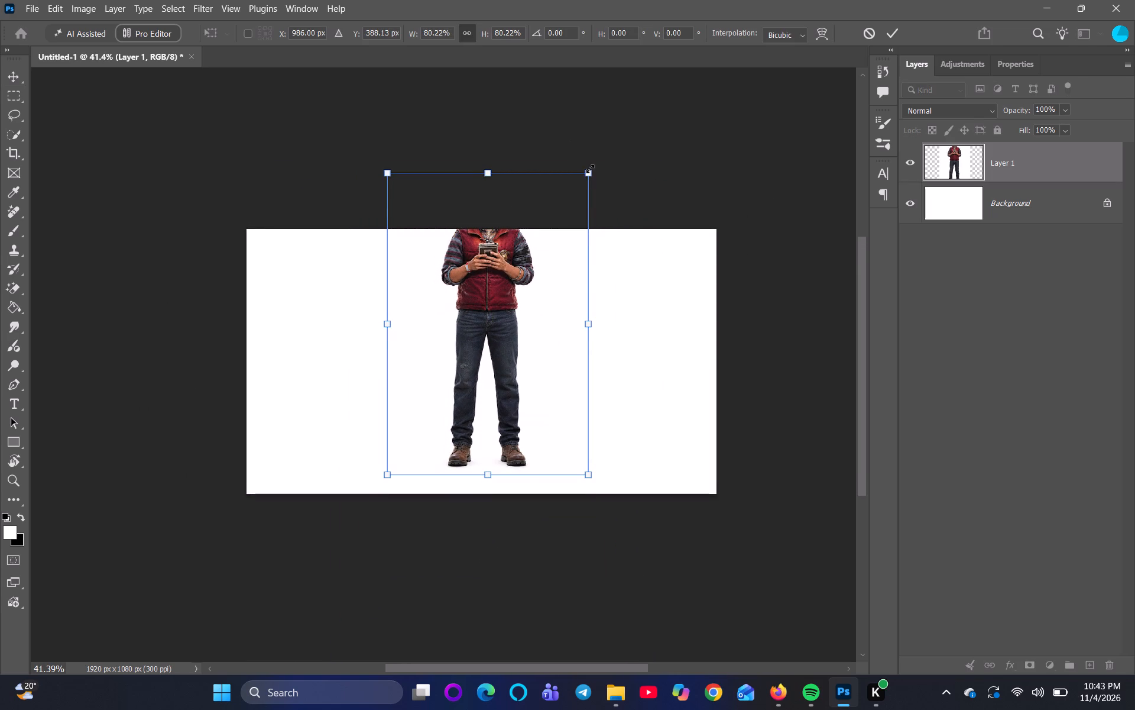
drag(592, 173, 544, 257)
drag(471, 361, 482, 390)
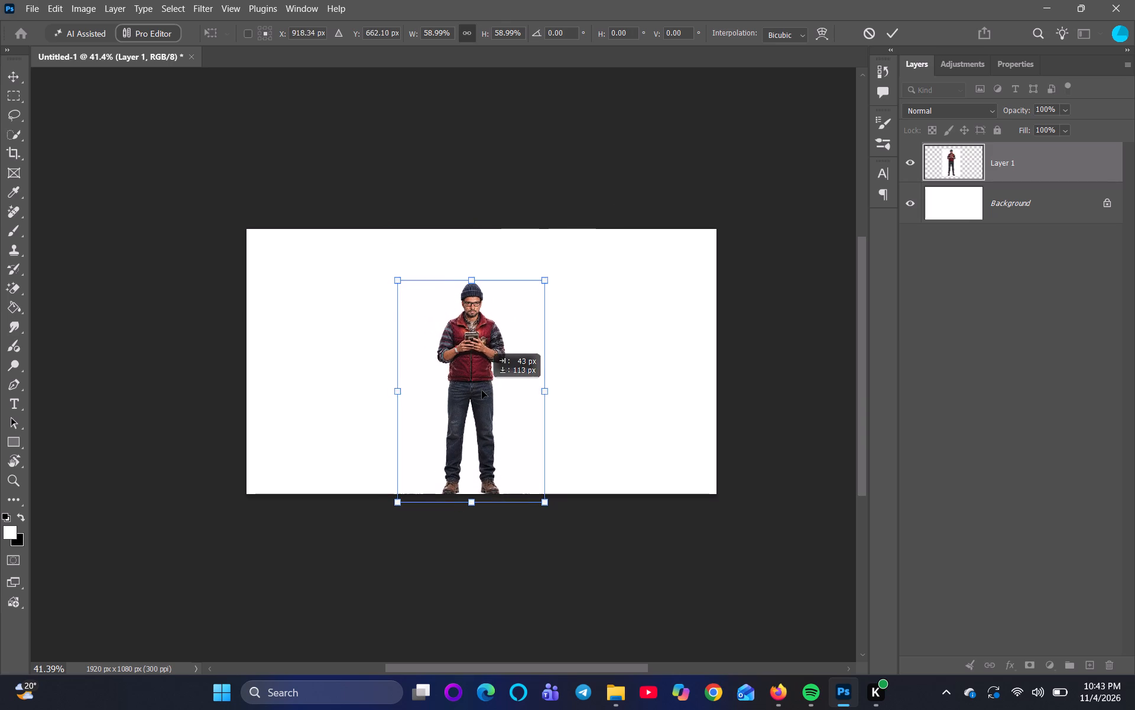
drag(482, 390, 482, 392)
Enlarge the figure to about 143% and centre it on the canvas, framed from the beanie down to just below the waist.
scroll(489, 387, up, 5)
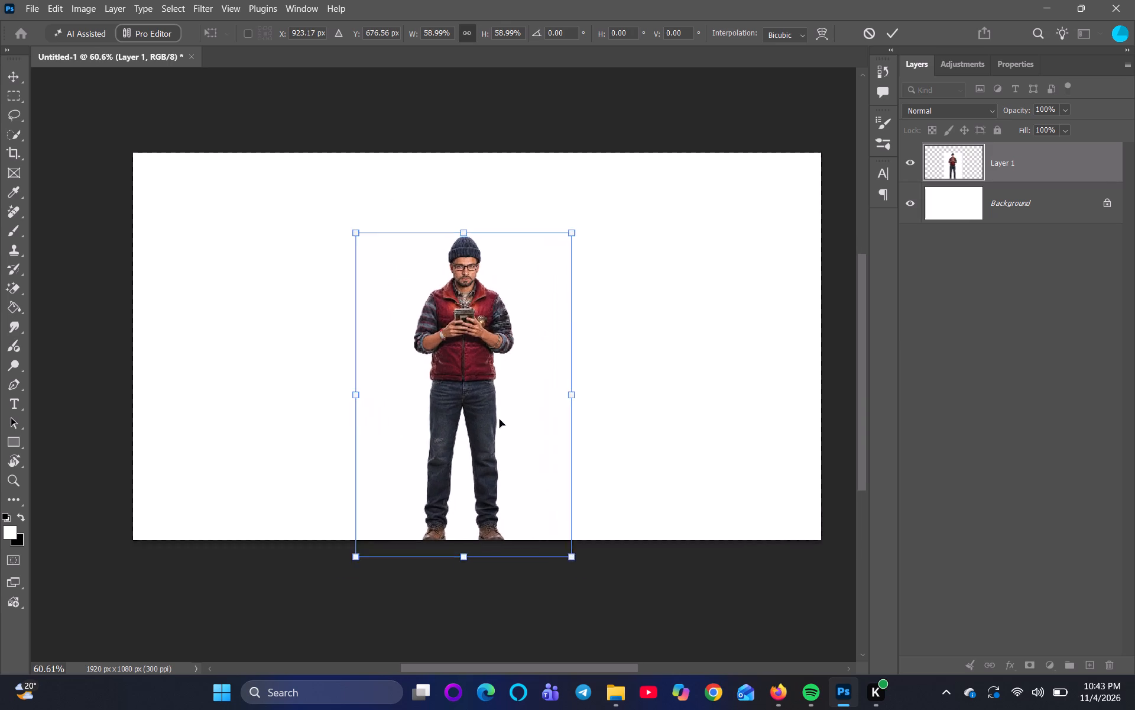
scroll(500, 419, up, 5)
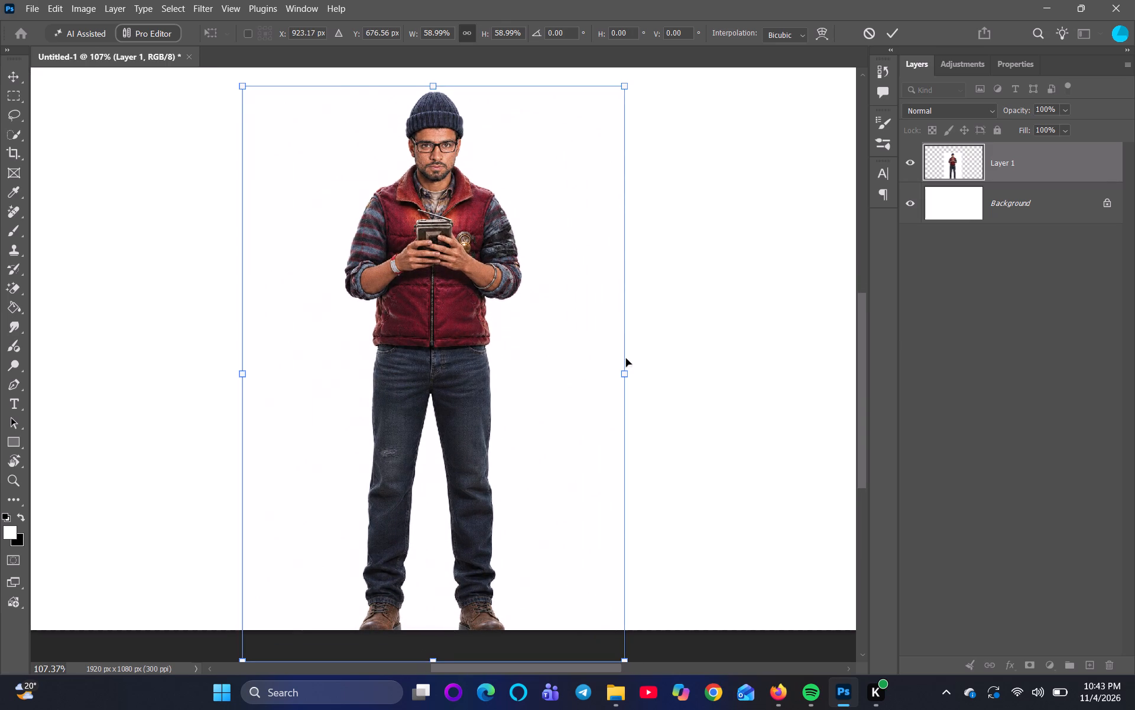
drag(625, 371, 689, 377)
drag(555, 366, 554, 398)
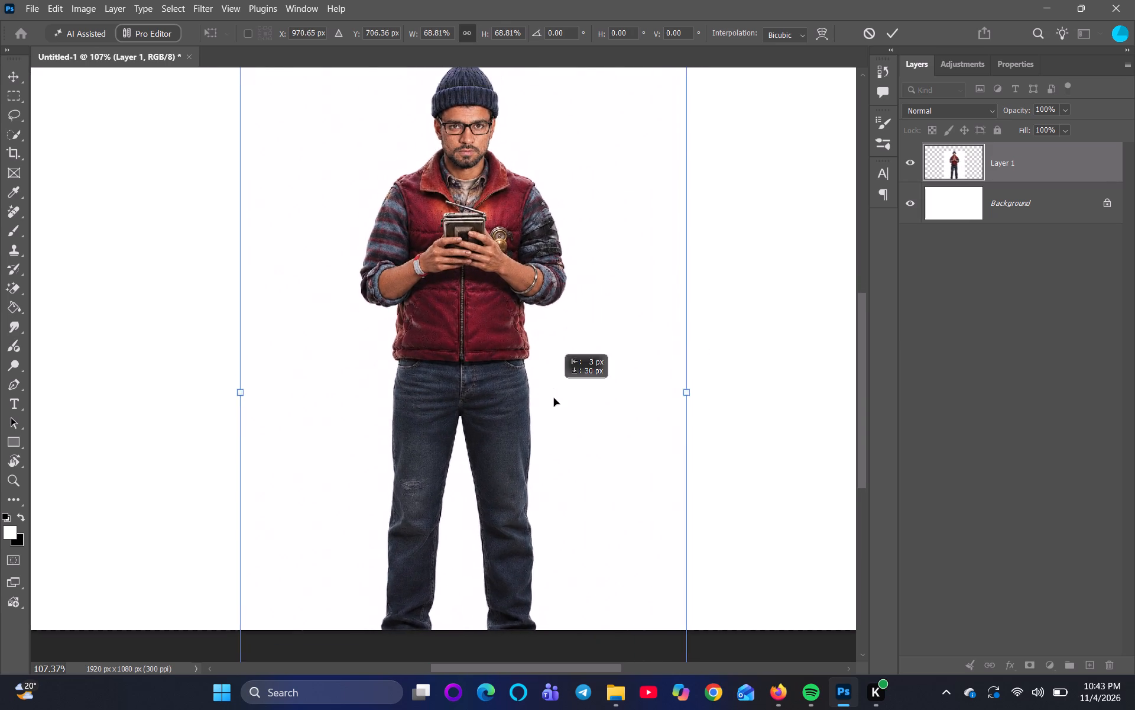
drag(554, 398, 521, 440)
drag(661, 453, 716, 461)
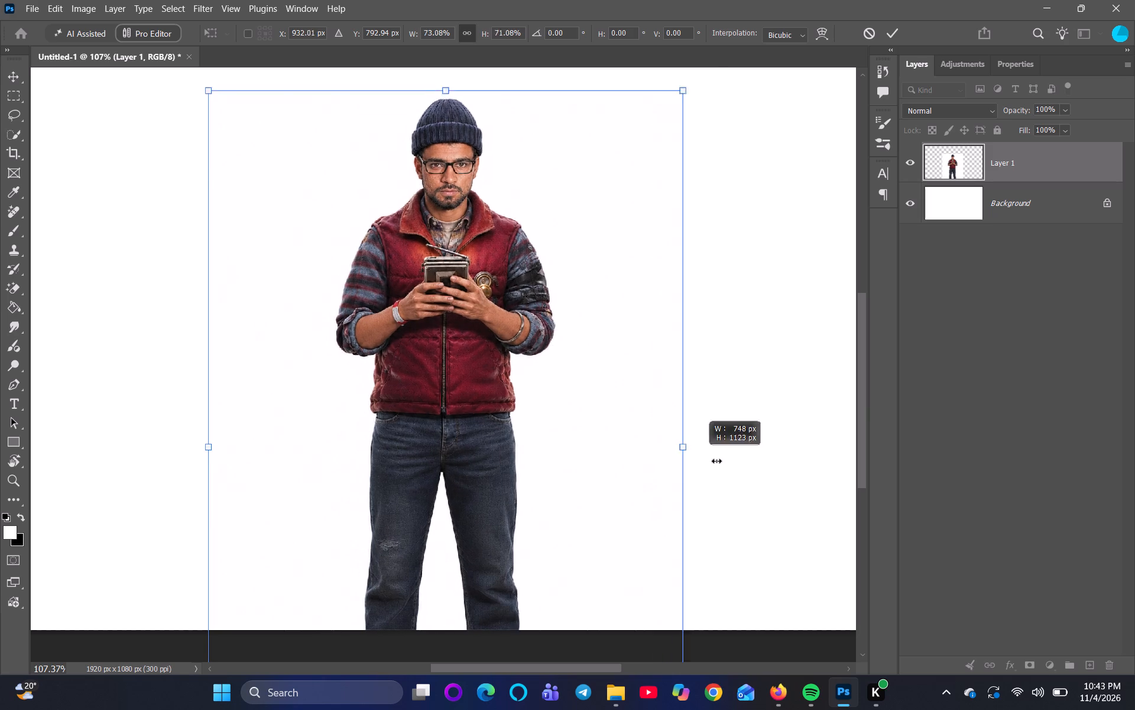
drag(716, 461, 751, 463)
drag(597, 414, 566, 459)
scroll(564, 444, down, 5)
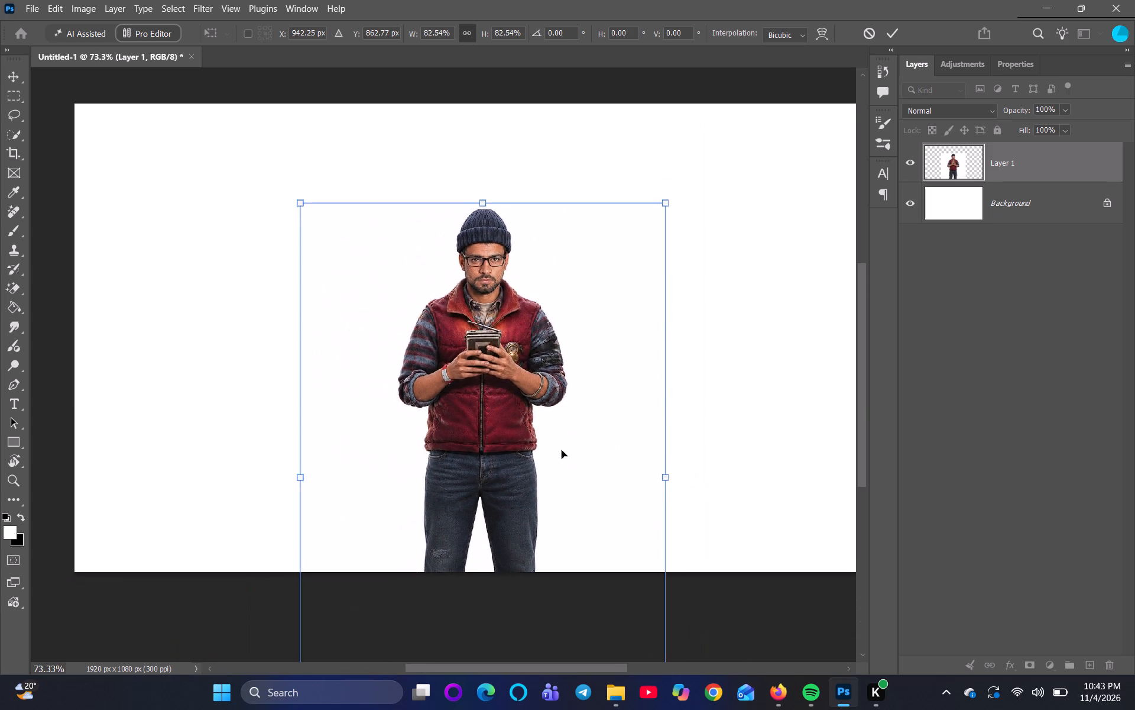
scroll(562, 450, down, 2)
drag(508, 260, 511, 236)
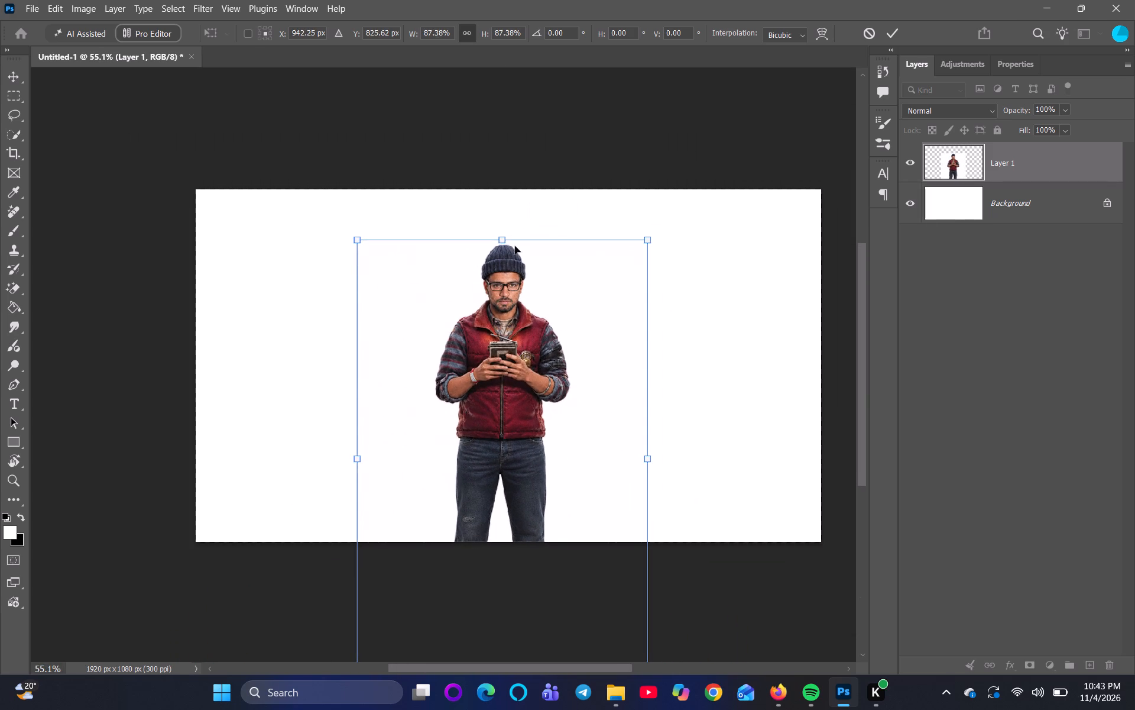
drag(359, 461, 219, 483)
drag(485, 408, 521, 473)
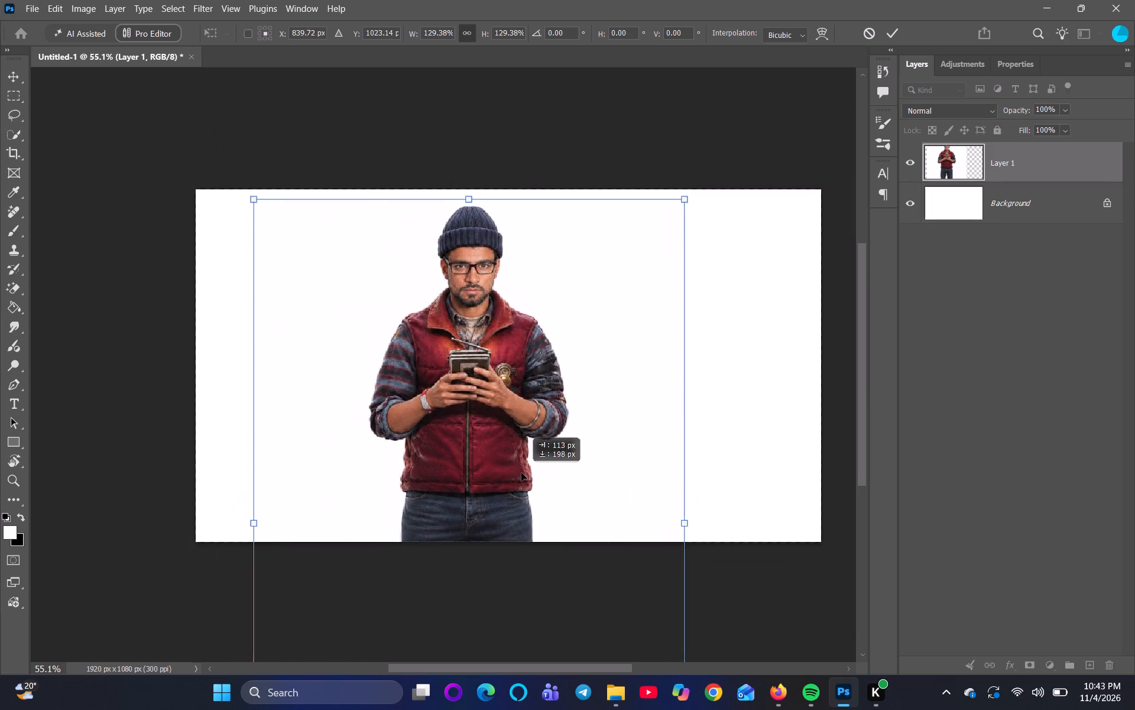
drag(521, 473, 541, 494)
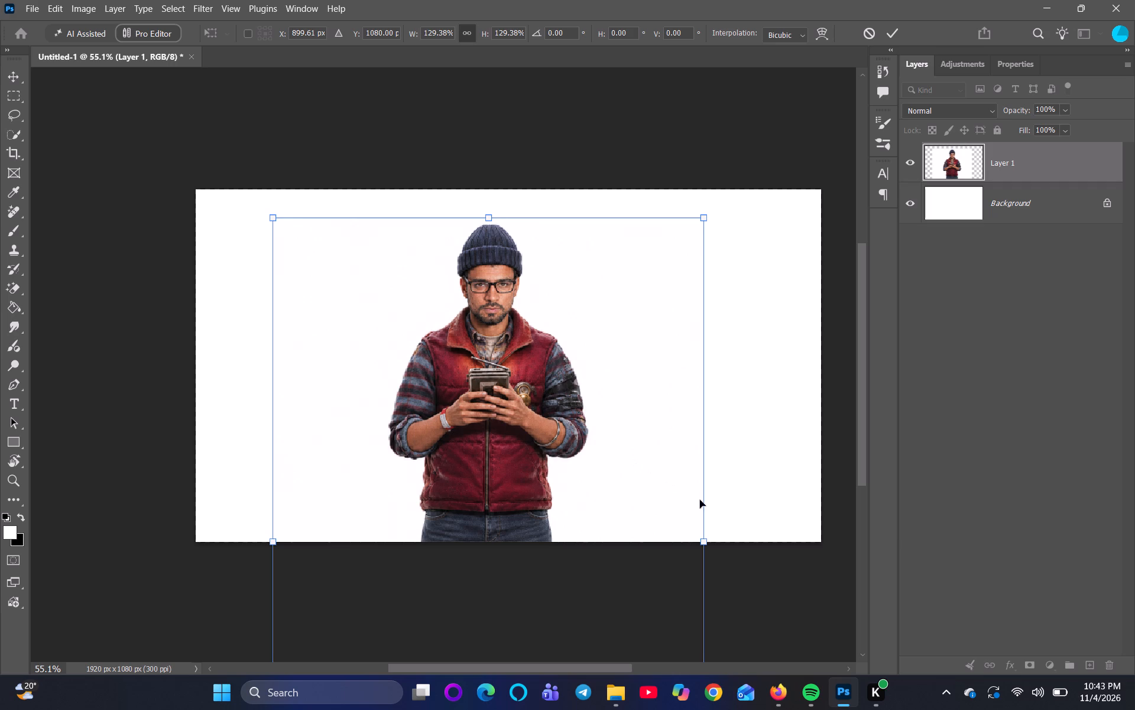
drag(703, 538, 736, 544)
drag(625, 496, 620, 508)
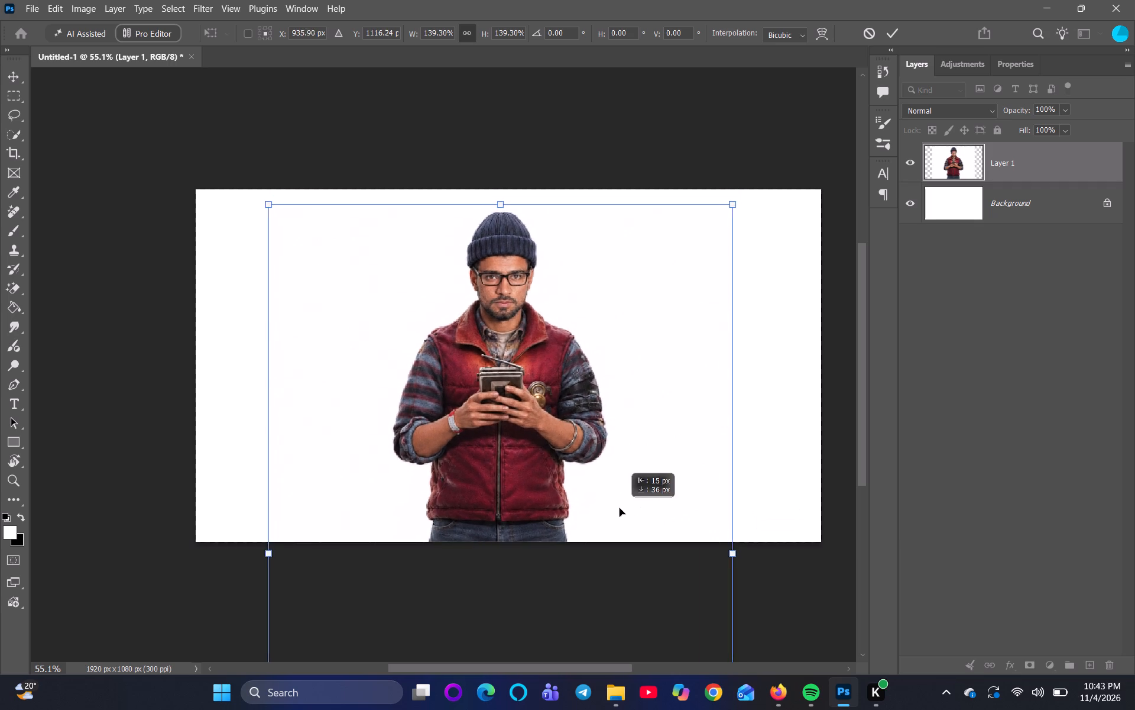
drag(620, 508, 616, 509)
drag(729, 552, 741, 548)
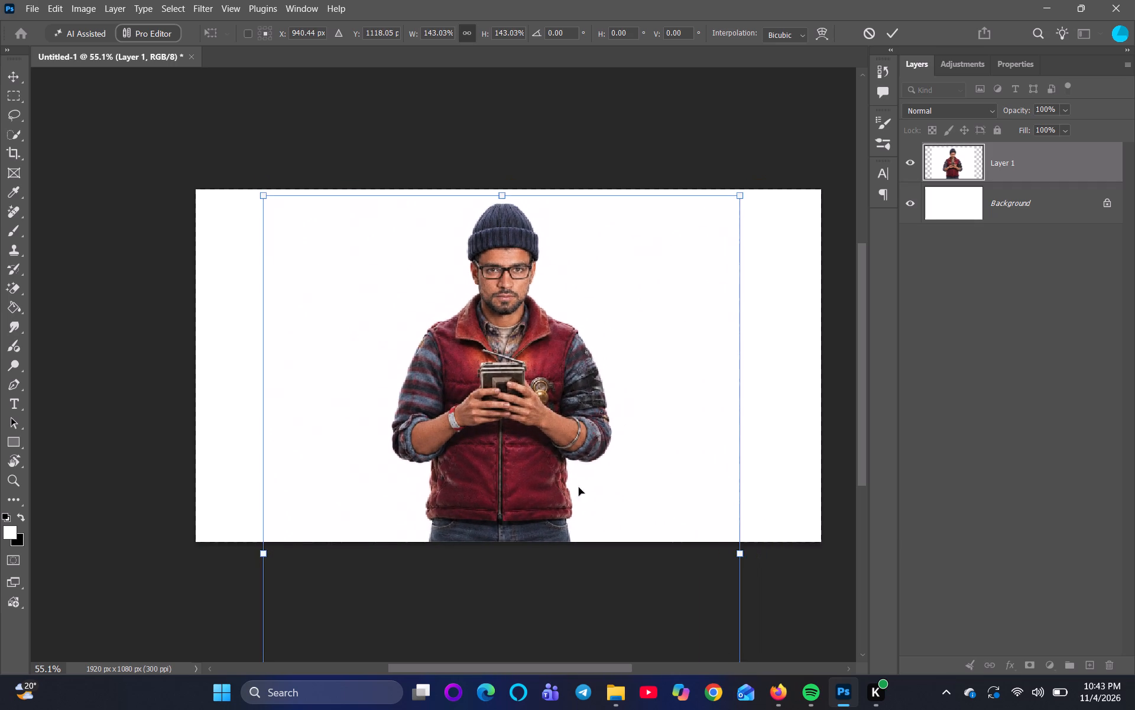
drag(581, 475, 579, 486)
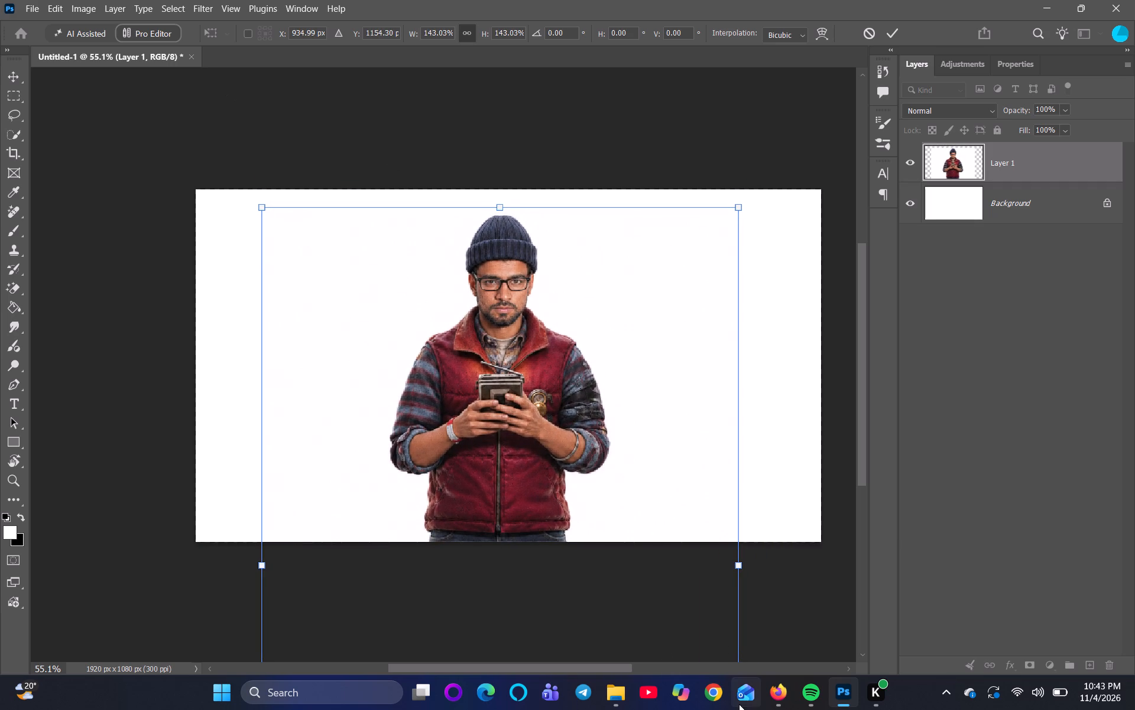
Switch to Firefox and search Google Images for "Silent Hill: Townhall background".
click(774, 689)
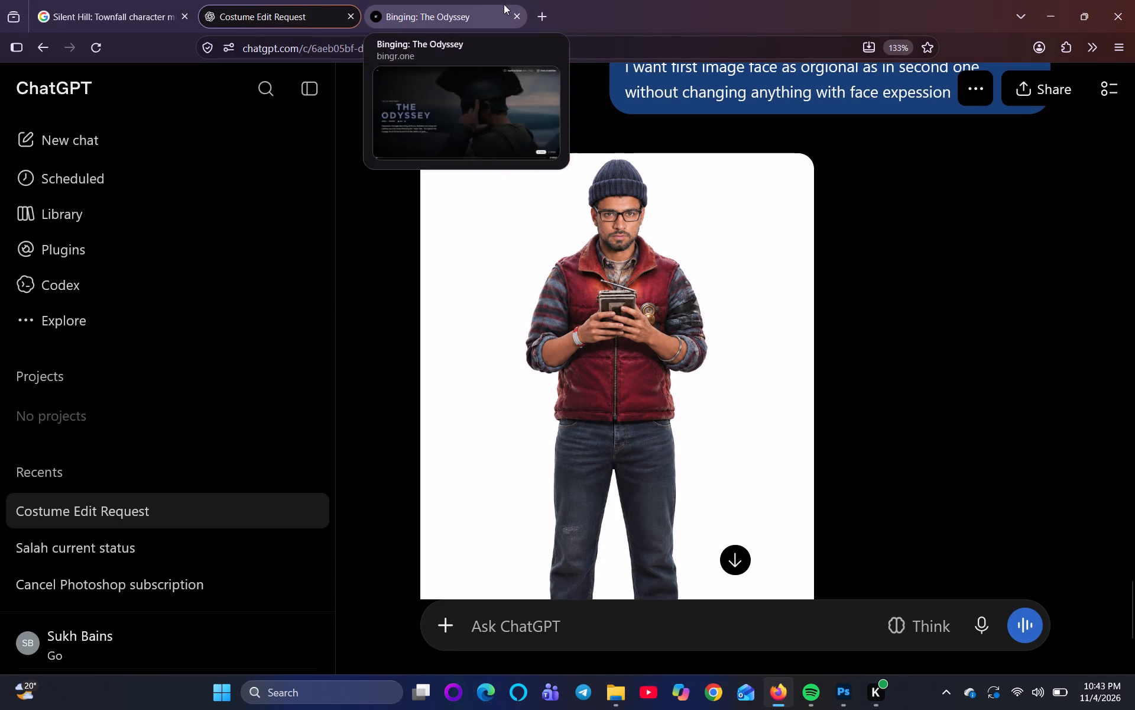
click(554, 14)
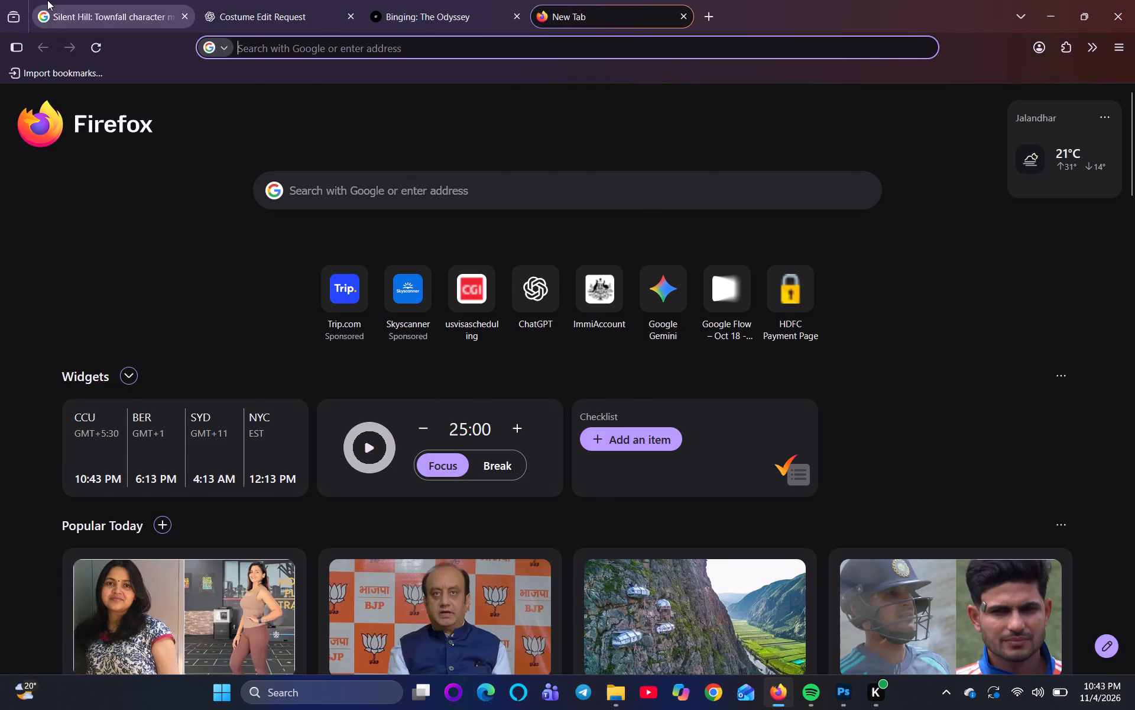
click(47, 0)
scroll(393, 222, up, 4)
click(365, 86)
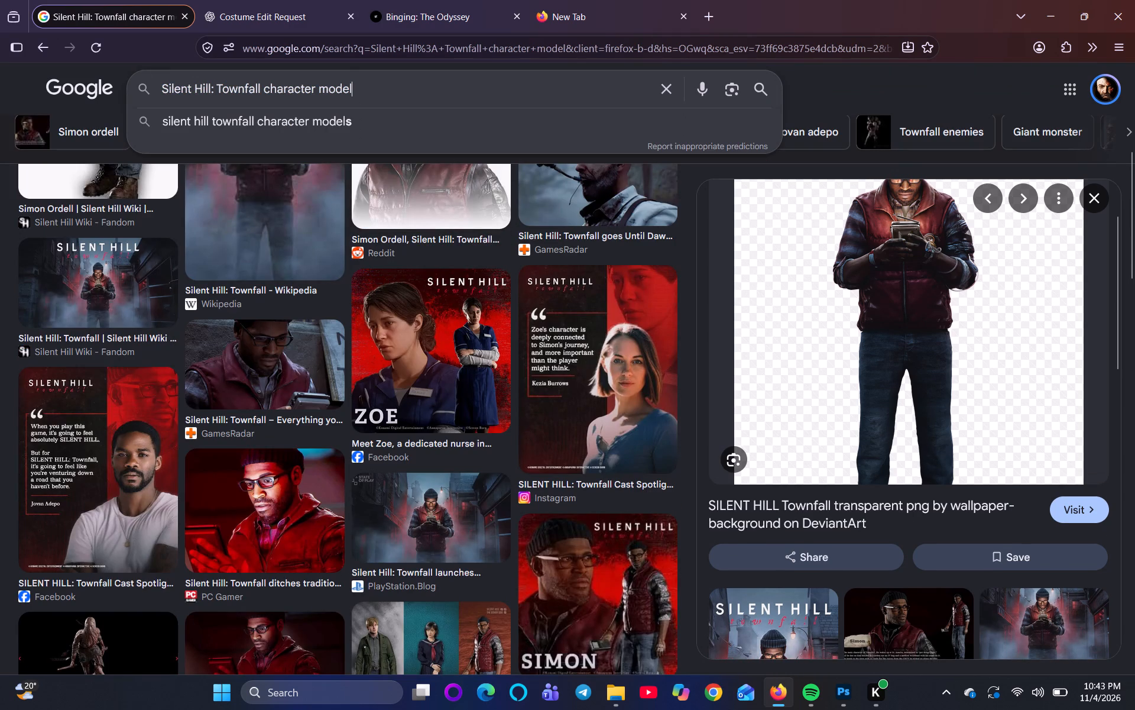
key(BackSpace)
key(BackSpace)
key(BackSpace)
key(BackSpace)
key(BackSpace)
key(BackSpace)
key(BackSpace)
key(BackSpace)
key(BackSpace)
key(BackSpace)
key(BackSpace)
key(BackSpace)
key(BackSpace)
key(BackSpace)
key(BackSpace)
key(BackSpace)
key(BackSpace)
key(BackSpace)
key(BackSpace)
key(BackSpace)
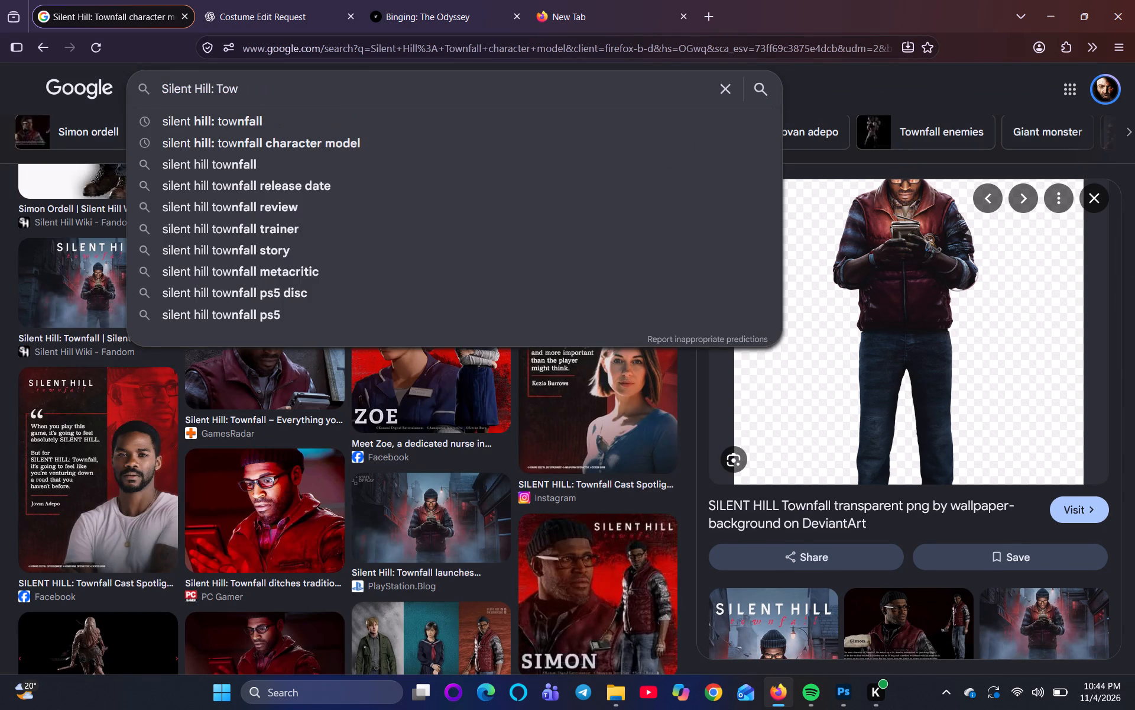
text(nhall)
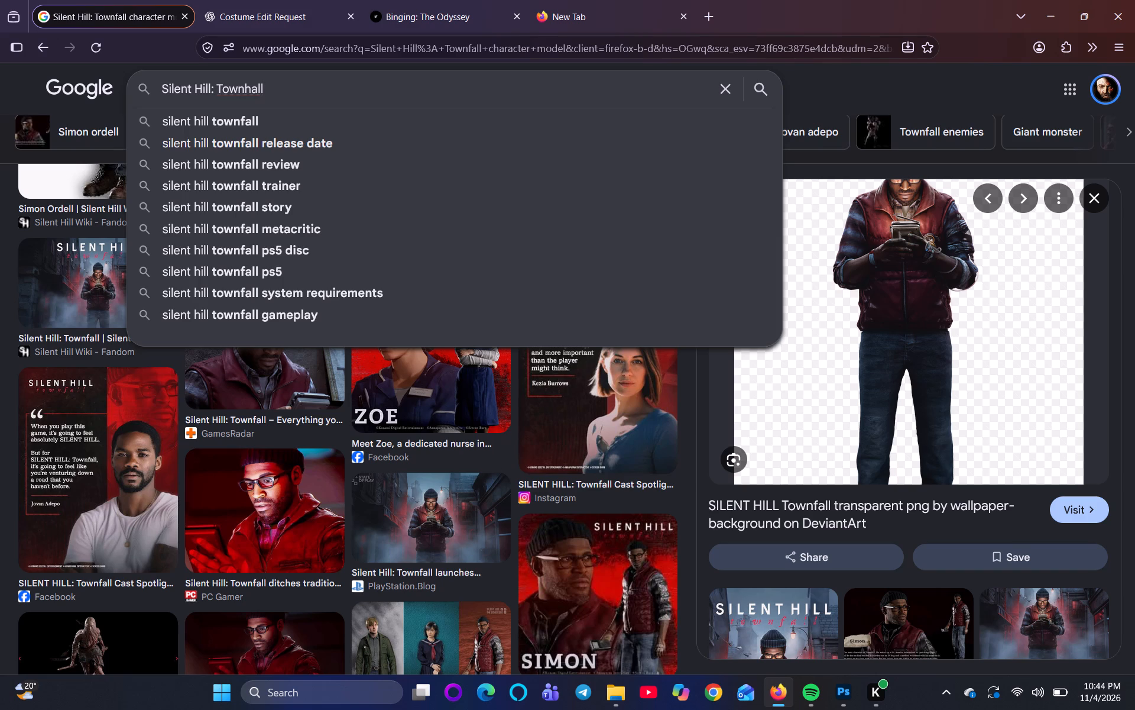
key(space)
text(back)
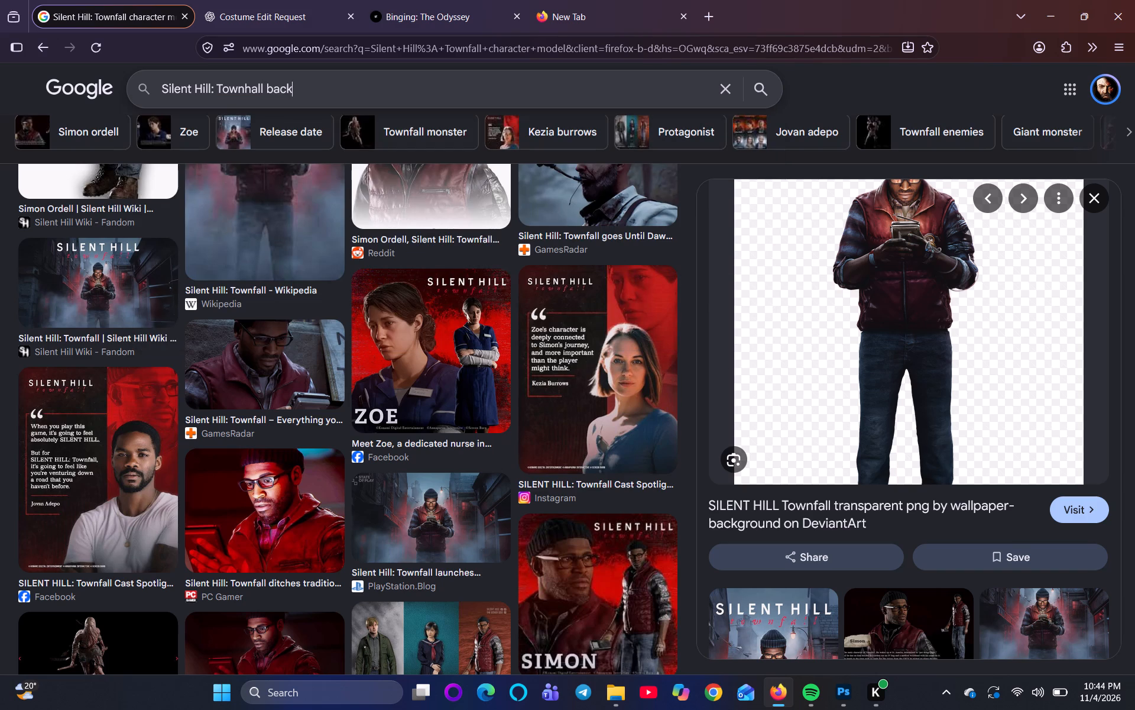
text(ground)
key(Return)
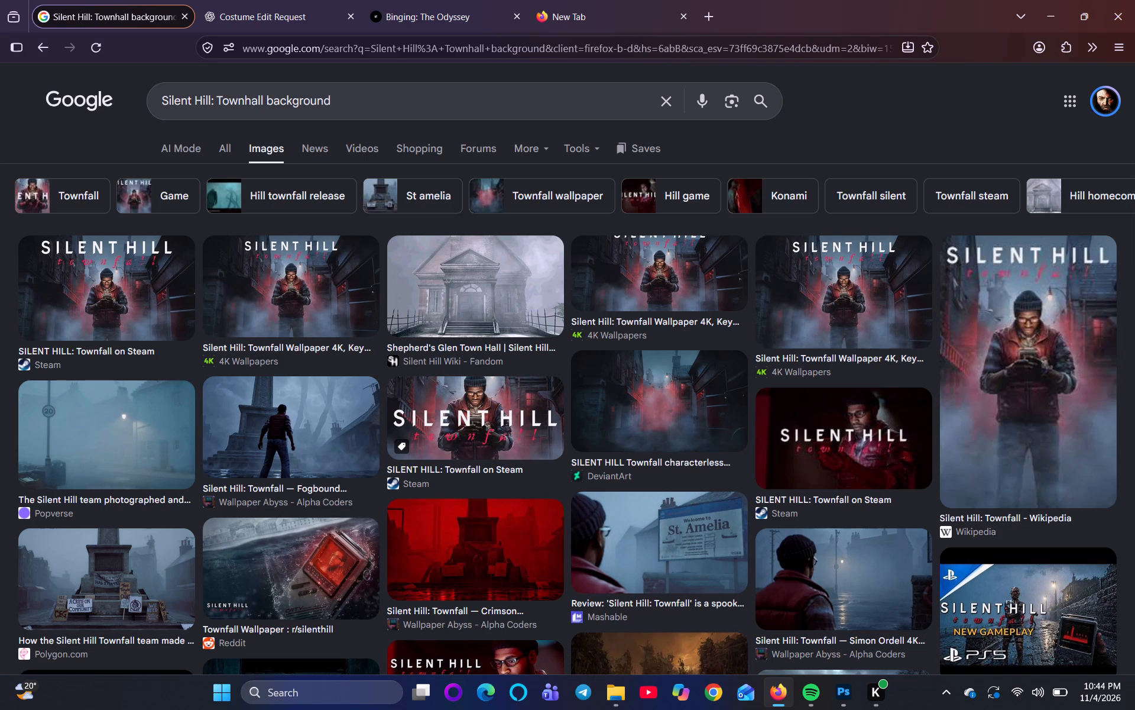
Look through the image results for a suitable background, previewing the underwater Townfall wallpaper and opening the Fogbound image.
click(242, 570)
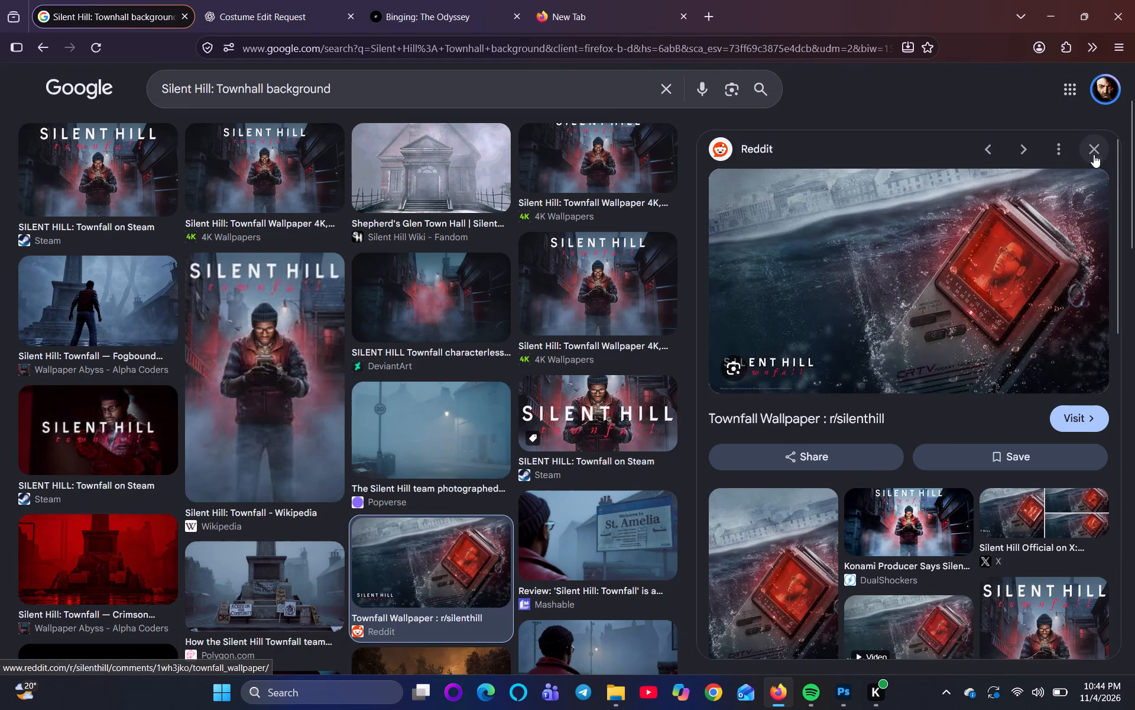
click(1094, 154)
scroll(924, 350, down, 2)
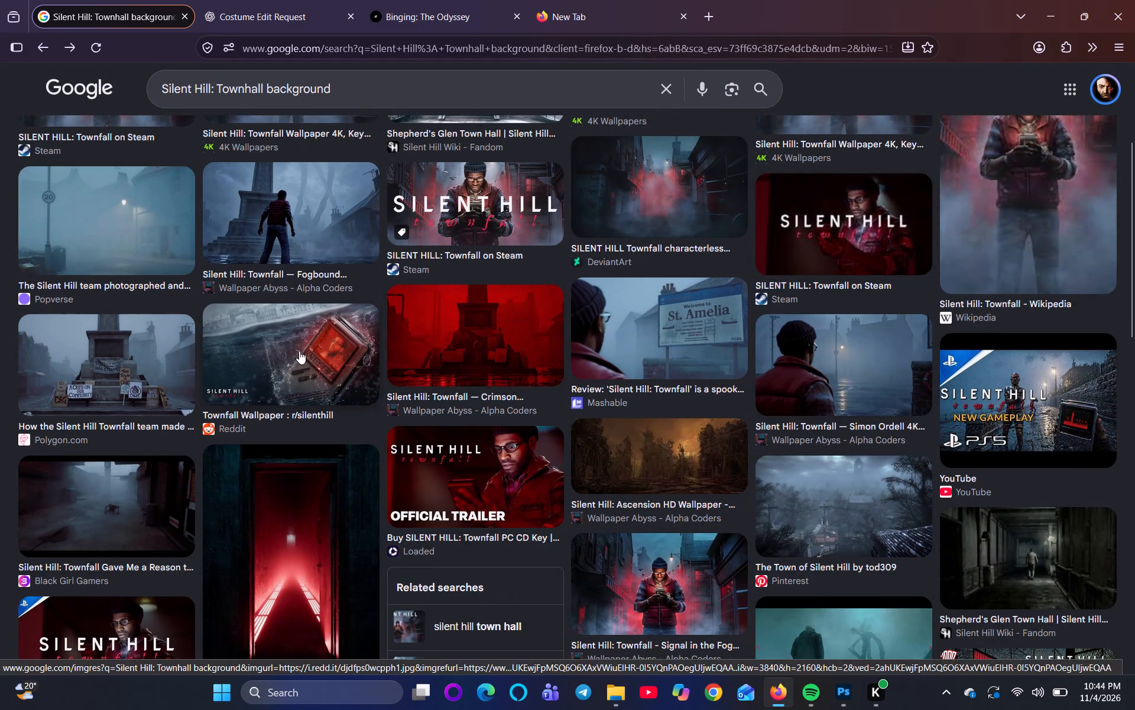
scroll(299, 351, down, 2)
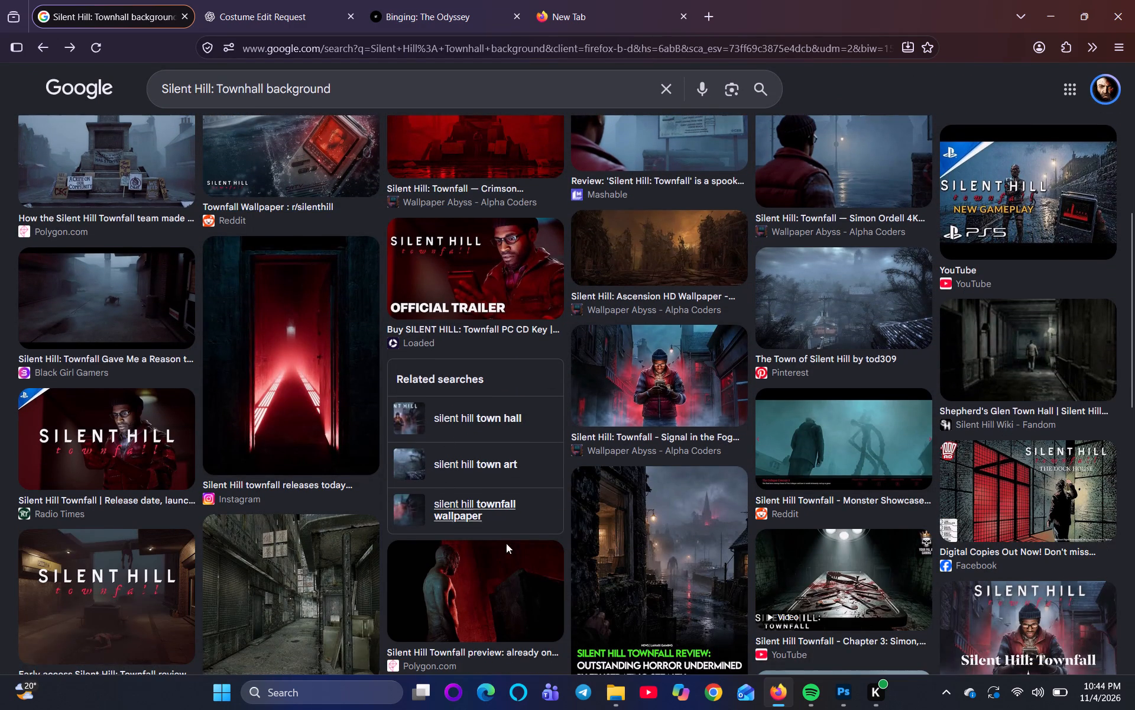
scroll(521, 563, down, 2)
scroll(674, 565, down, 3)
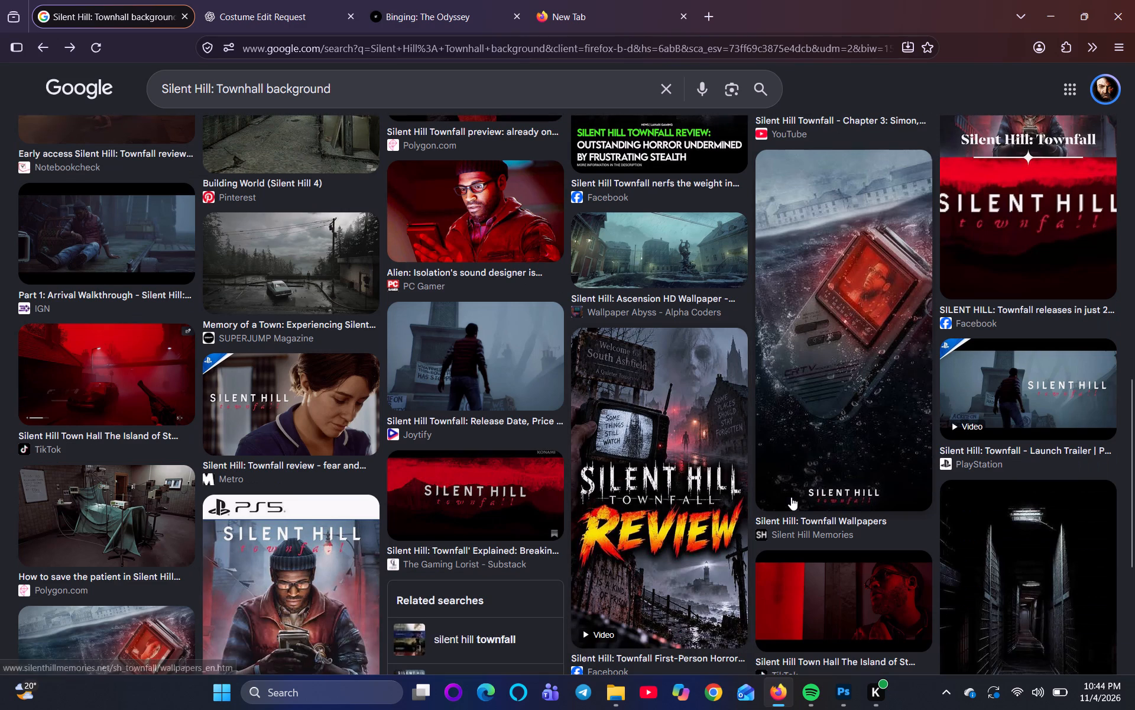
scroll(332, 502, down, 1)
scroll(387, 299, up, 3)
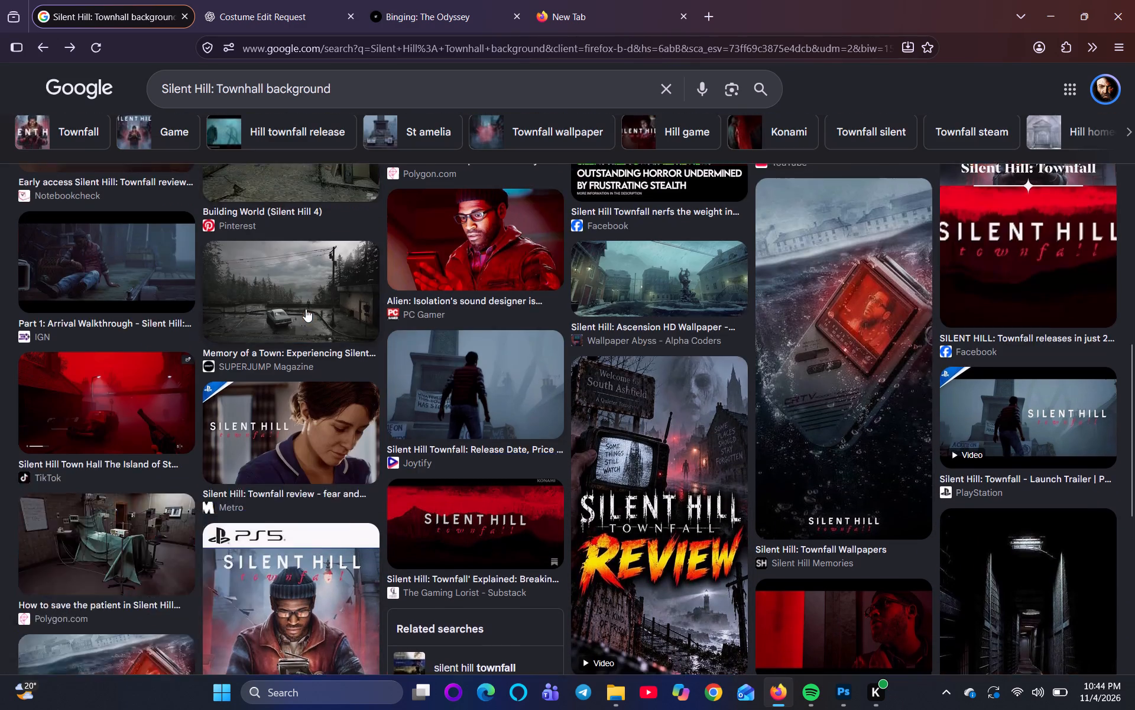
scroll(270, 341, up, 6)
click(296, 328)
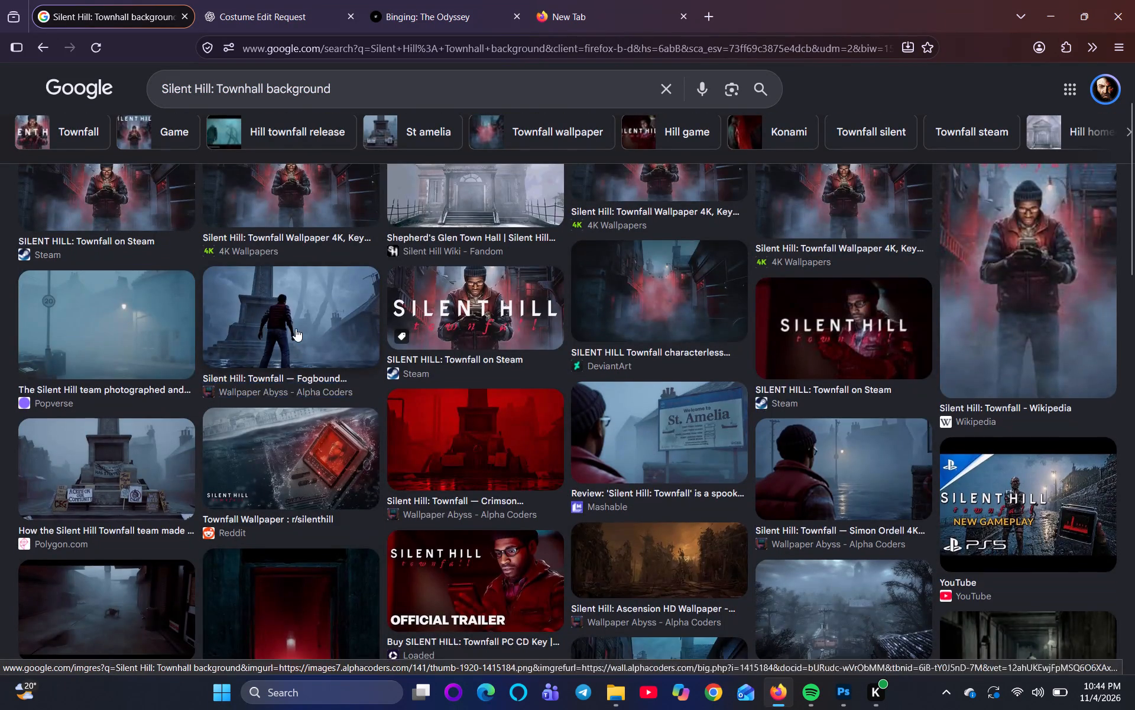
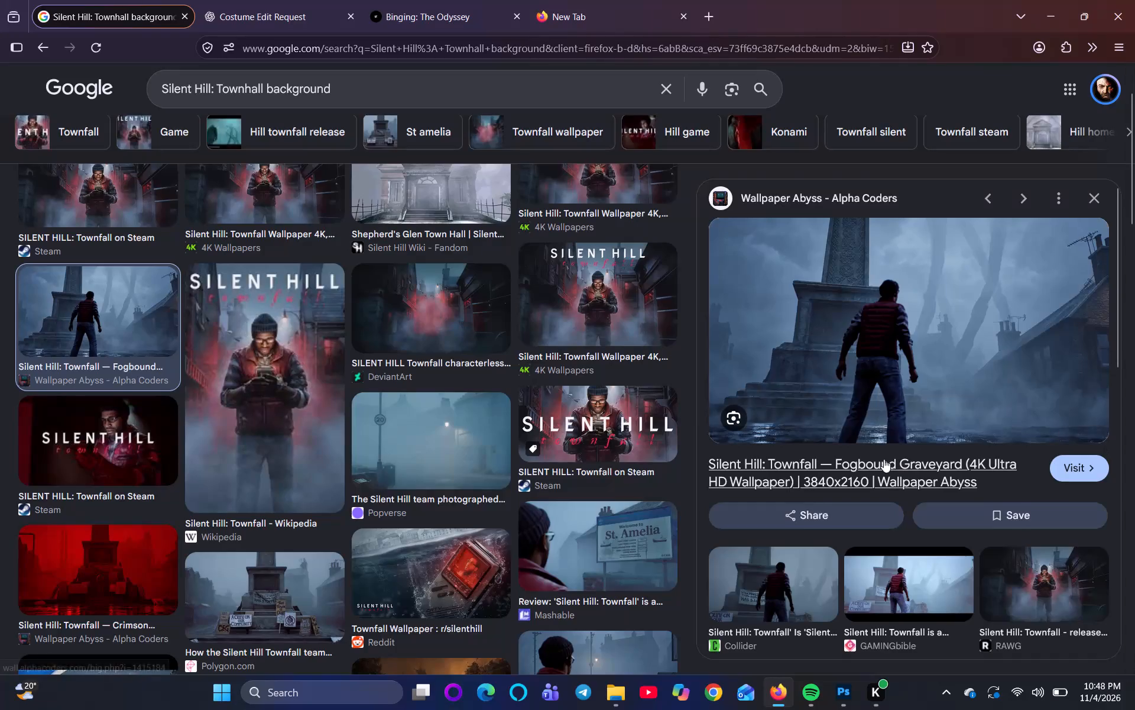
scroll(884, 459, down, 1)
click(771, 410)
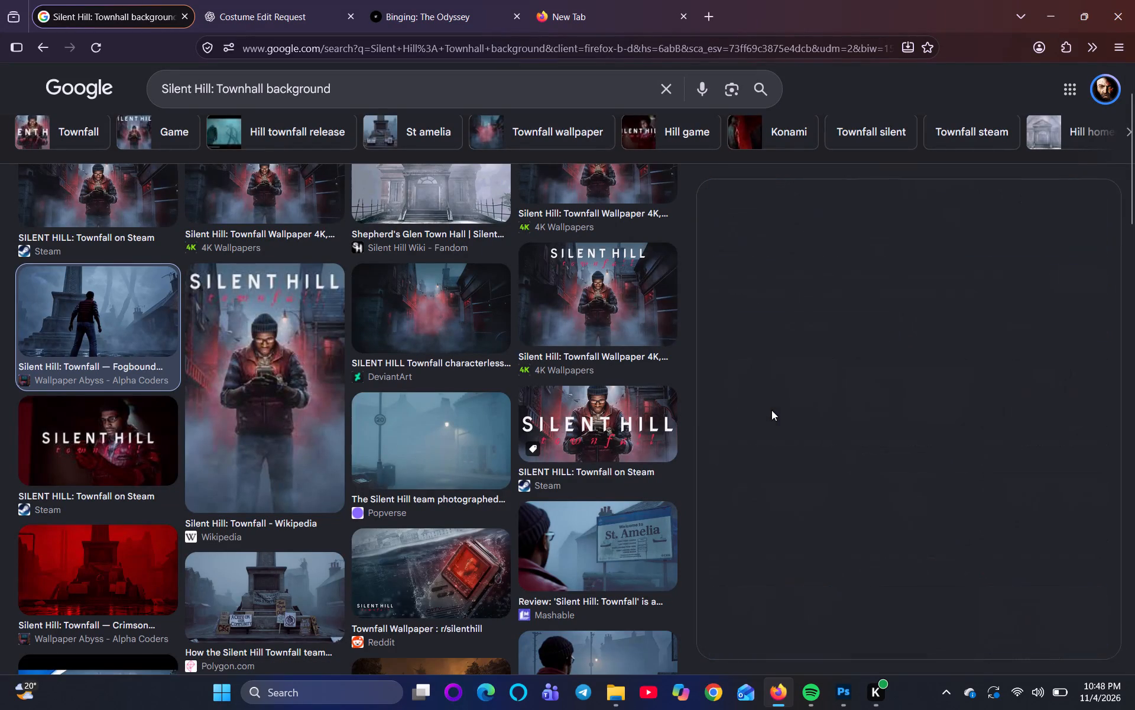
click(1094, 204)
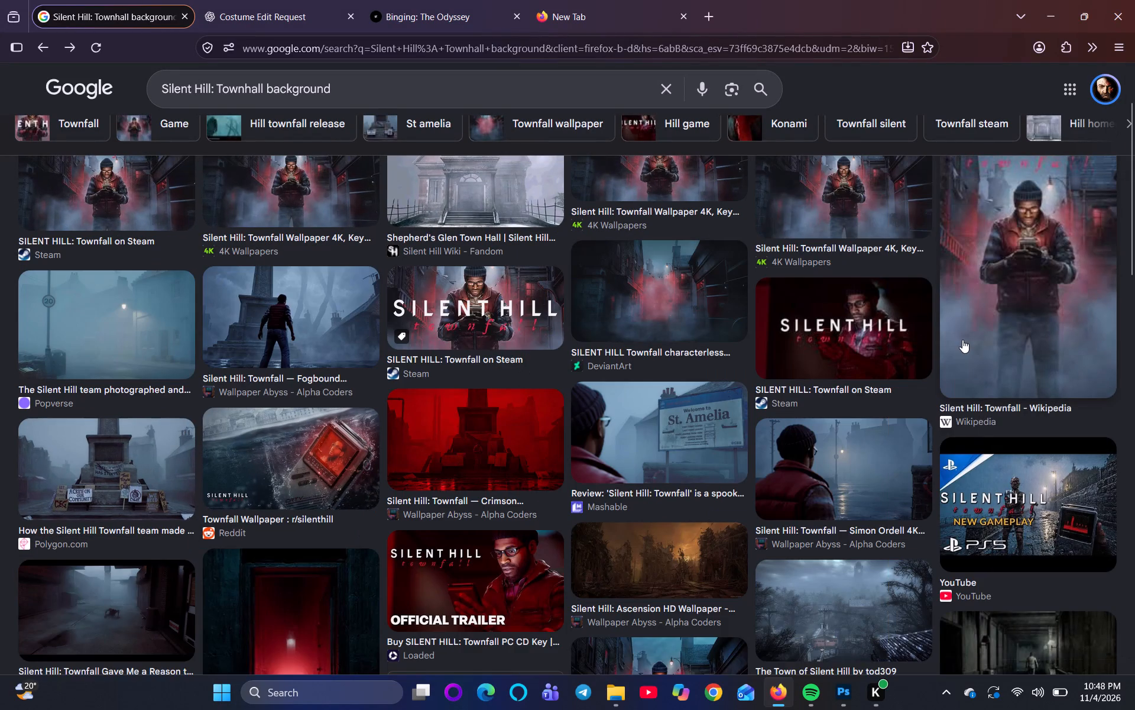
scroll(981, 394, up, 1)
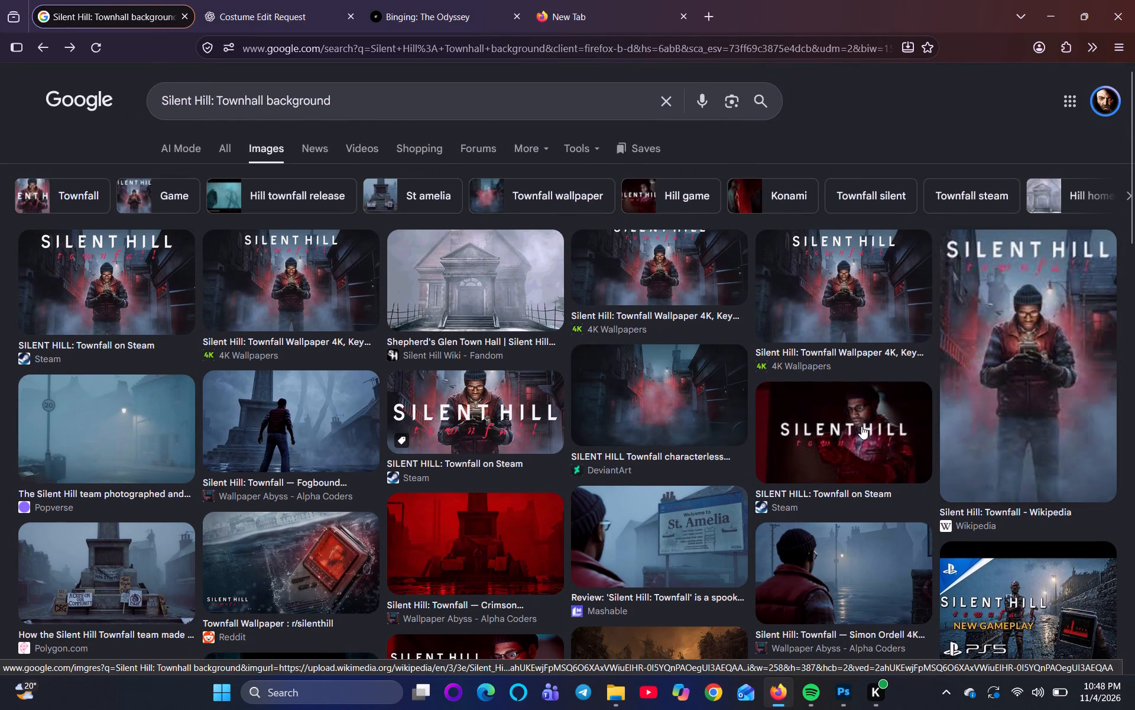
click(305, 415)
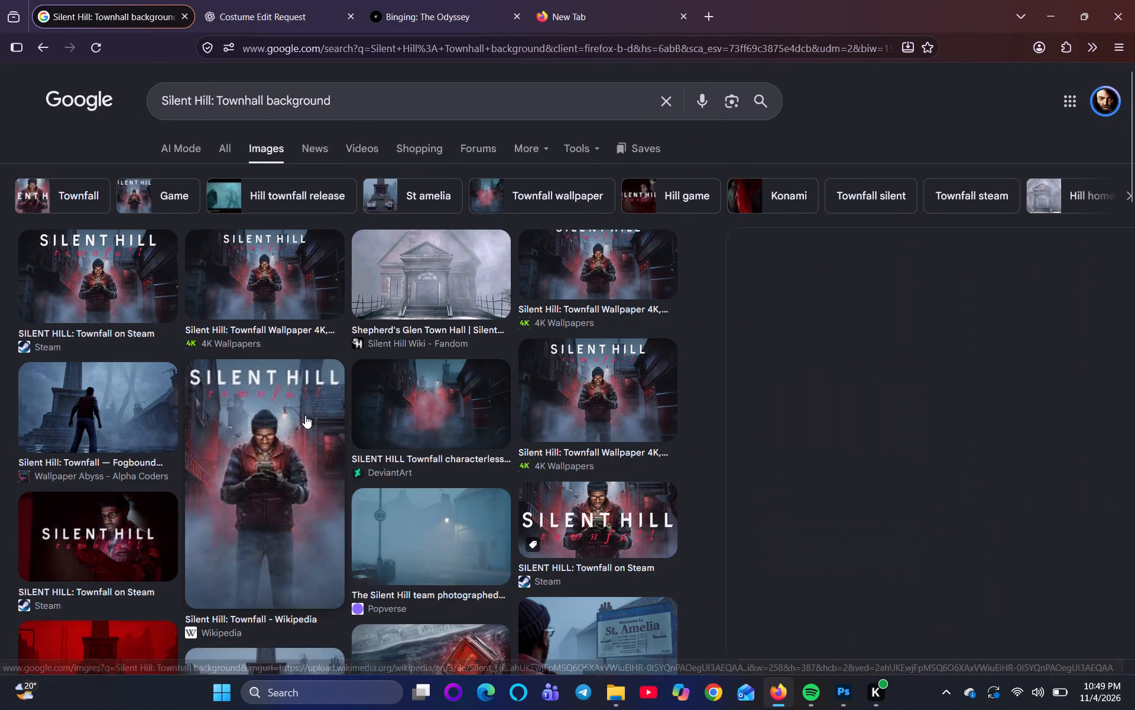
scroll(998, 448, down, 3)
click(885, 351)
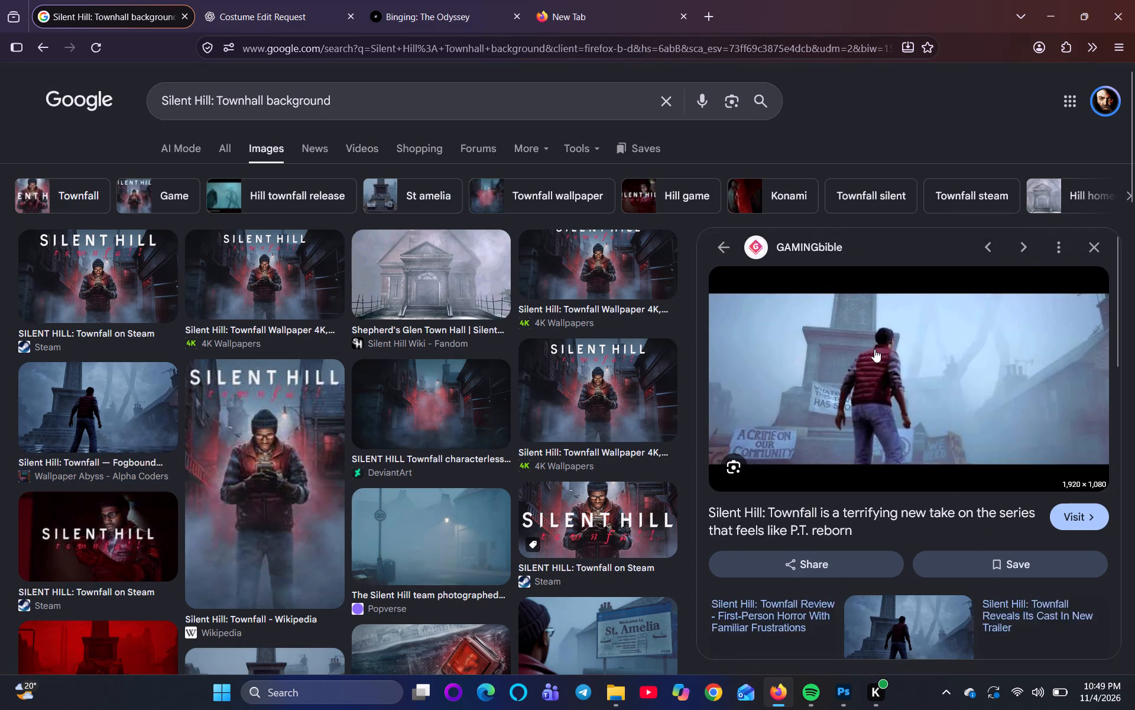
click(728, 246)
scroll(870, 348, down, 2)
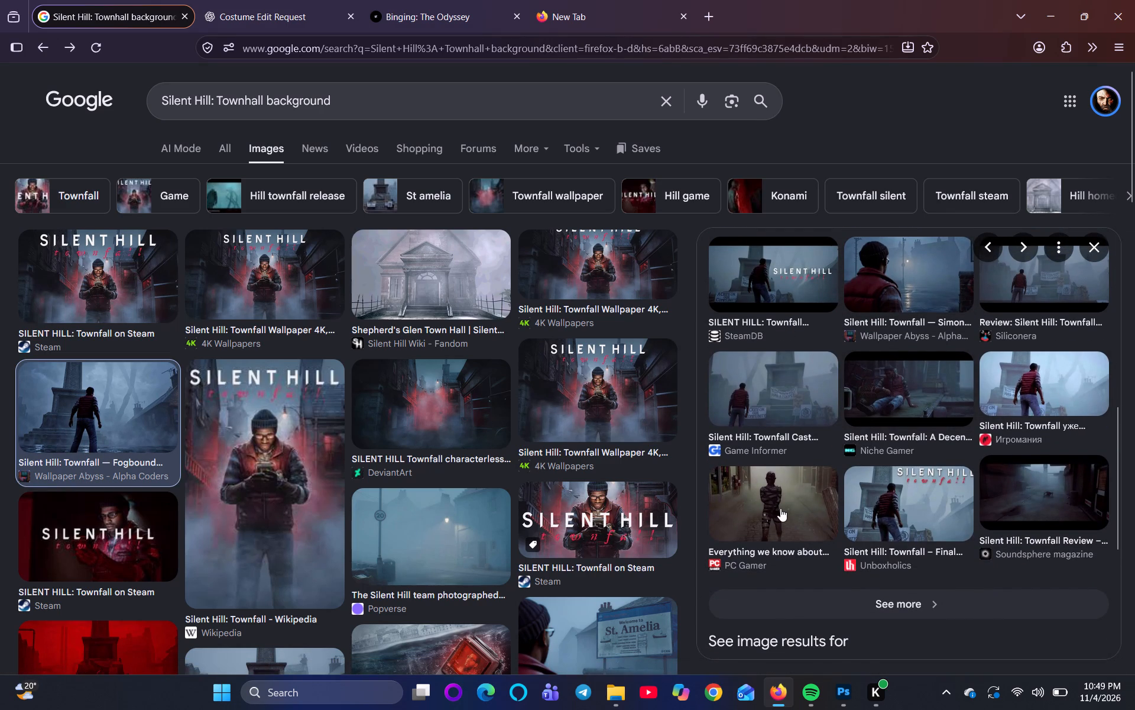
click(1068, 493)
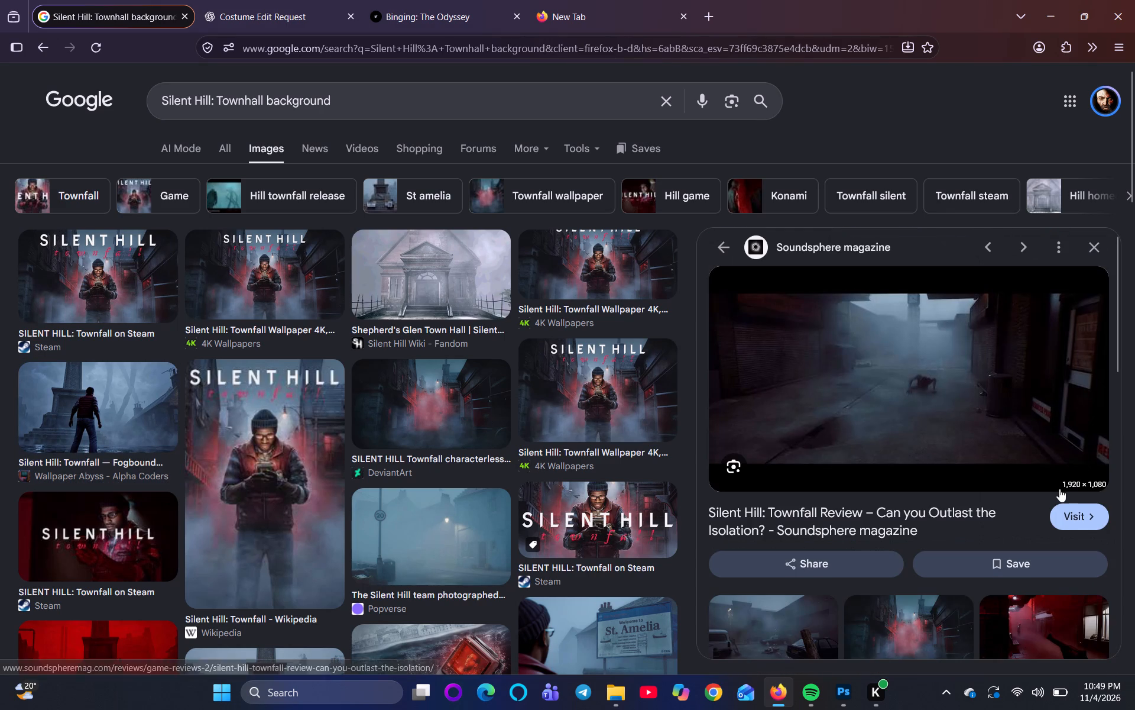
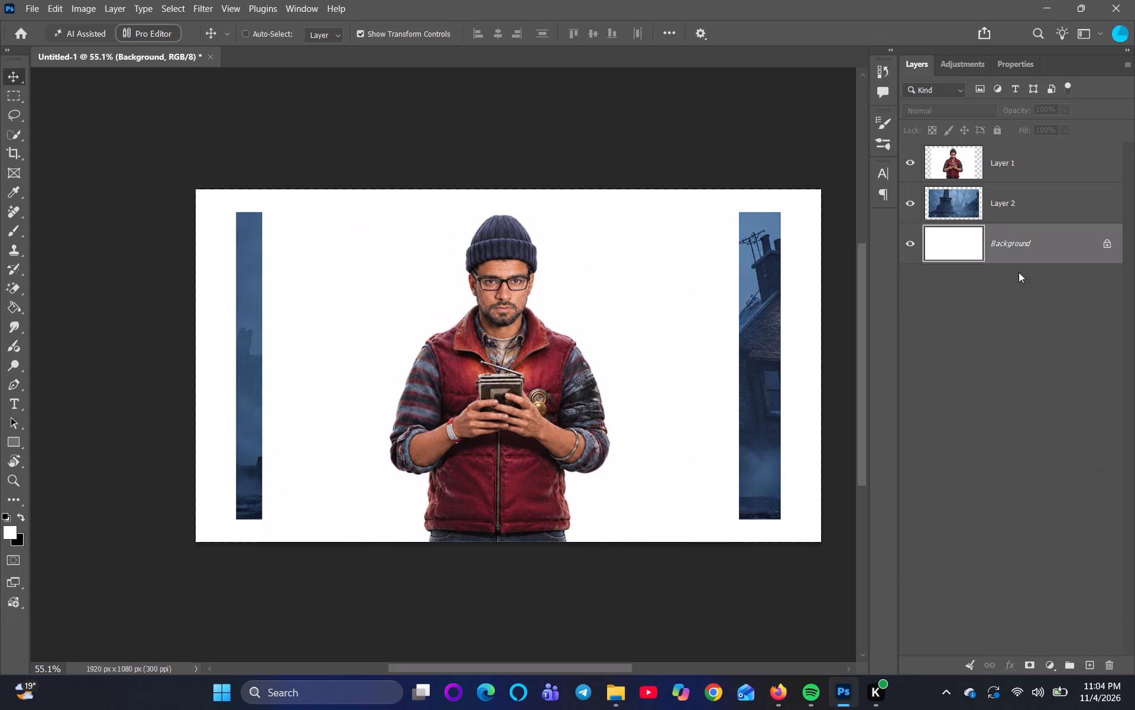
key(ctrl+v)
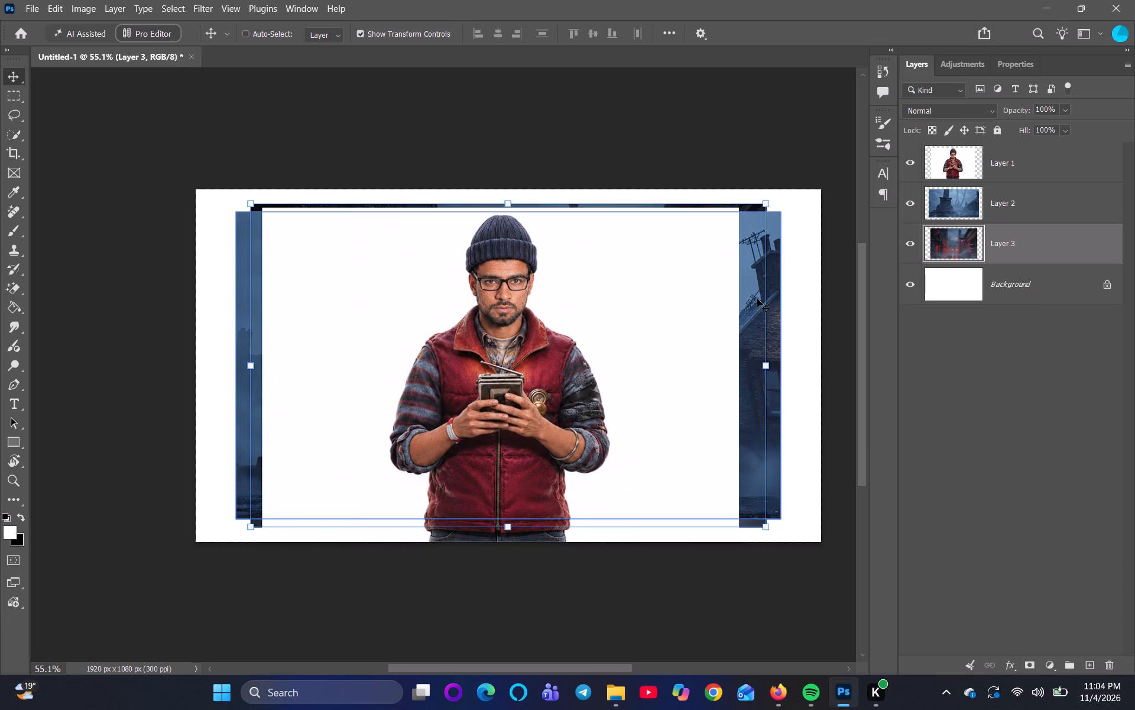
Hide both background image layers, Layer 3 and Layer 2.
click(917, 239)
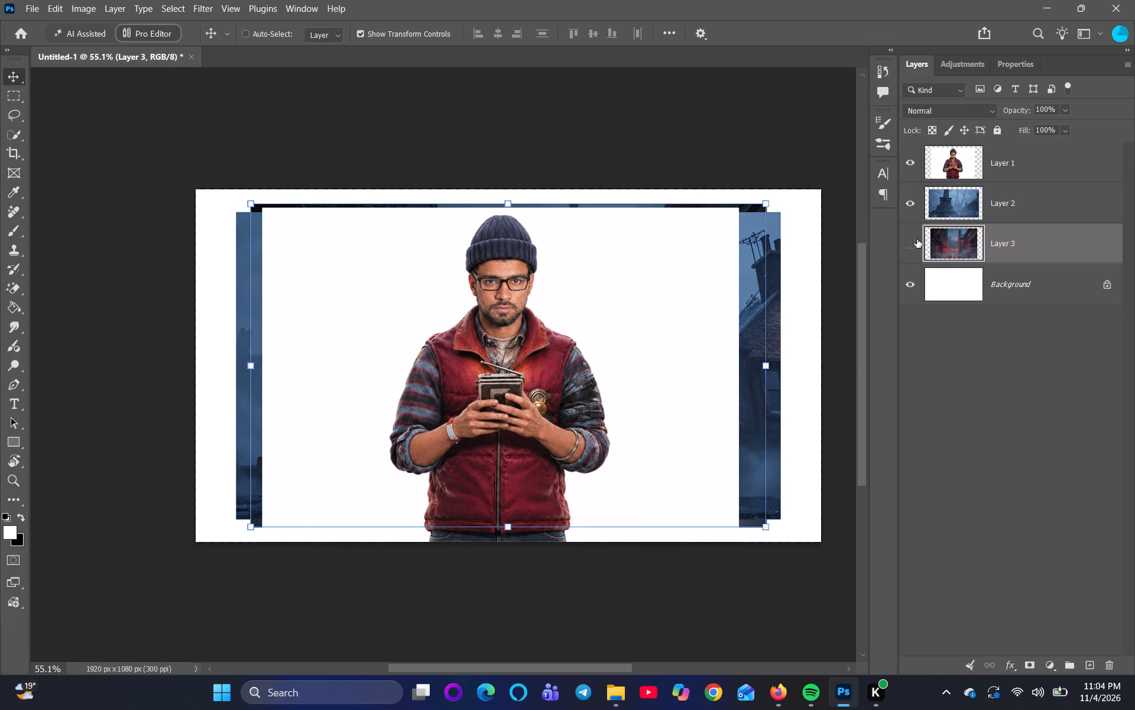
click(908, 211)
Cut out the red-vest man on Layer 1 with Select Subject and add a layer mask from the selection.
drag(968, 160, 963, 179)
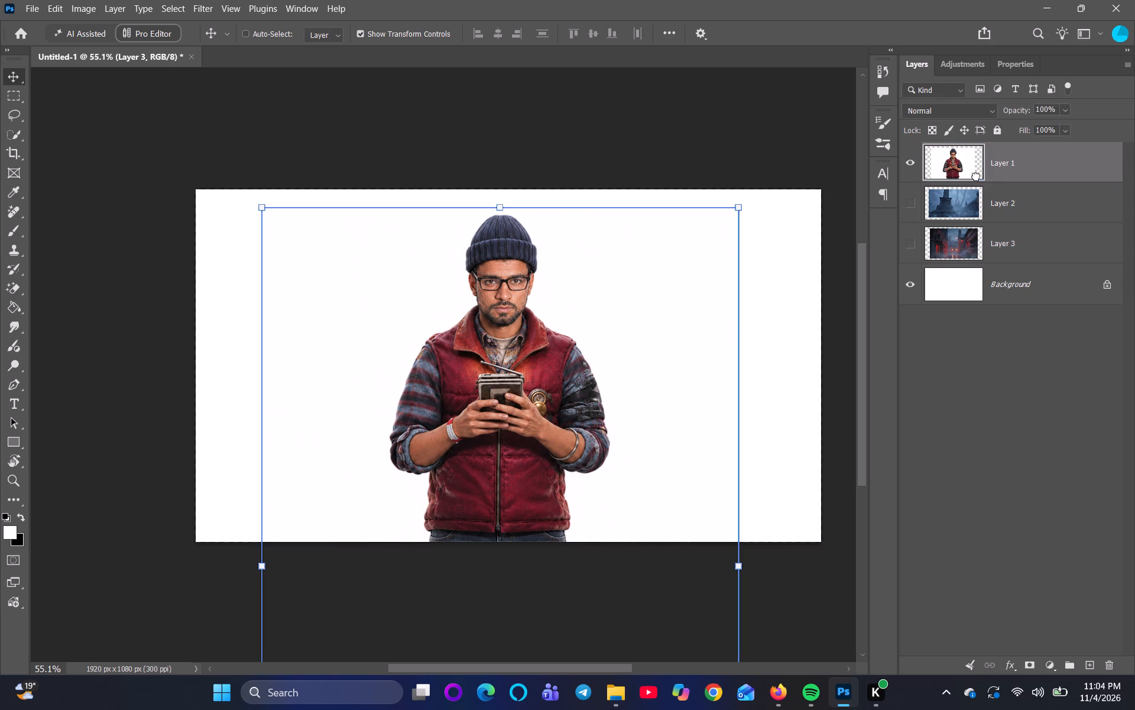
right_click(13, 124)
right_click(15, 137)
click(44, 149)
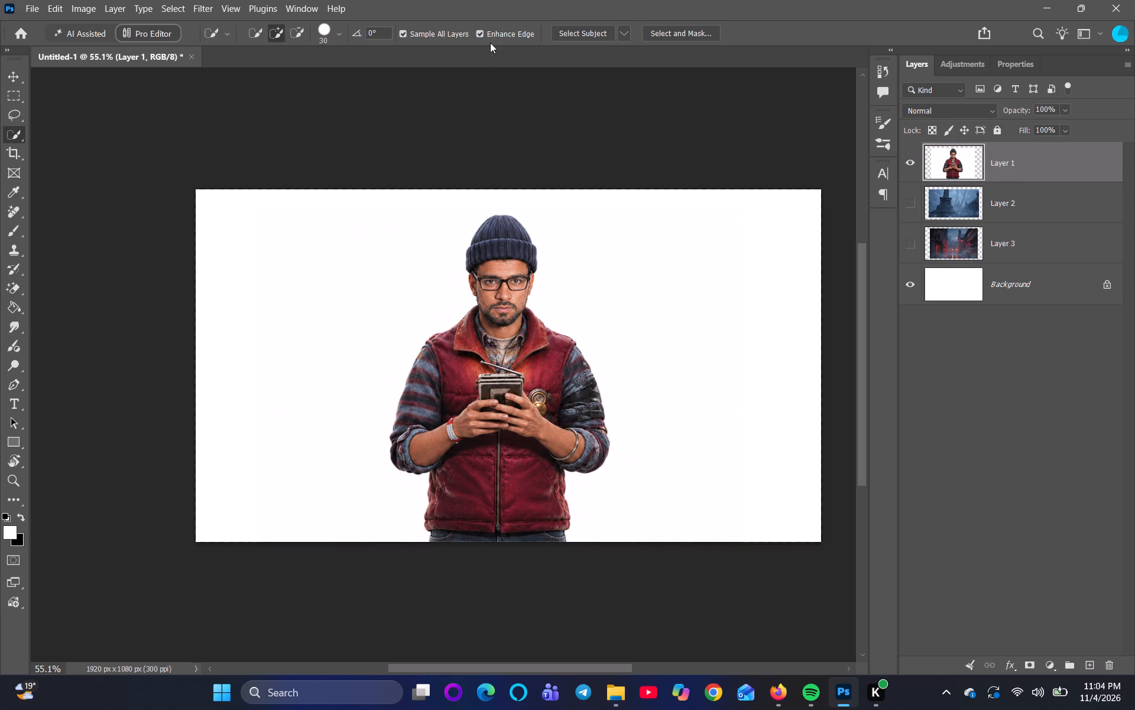
drag(569, 30, 552, 32)
click(625, 35)
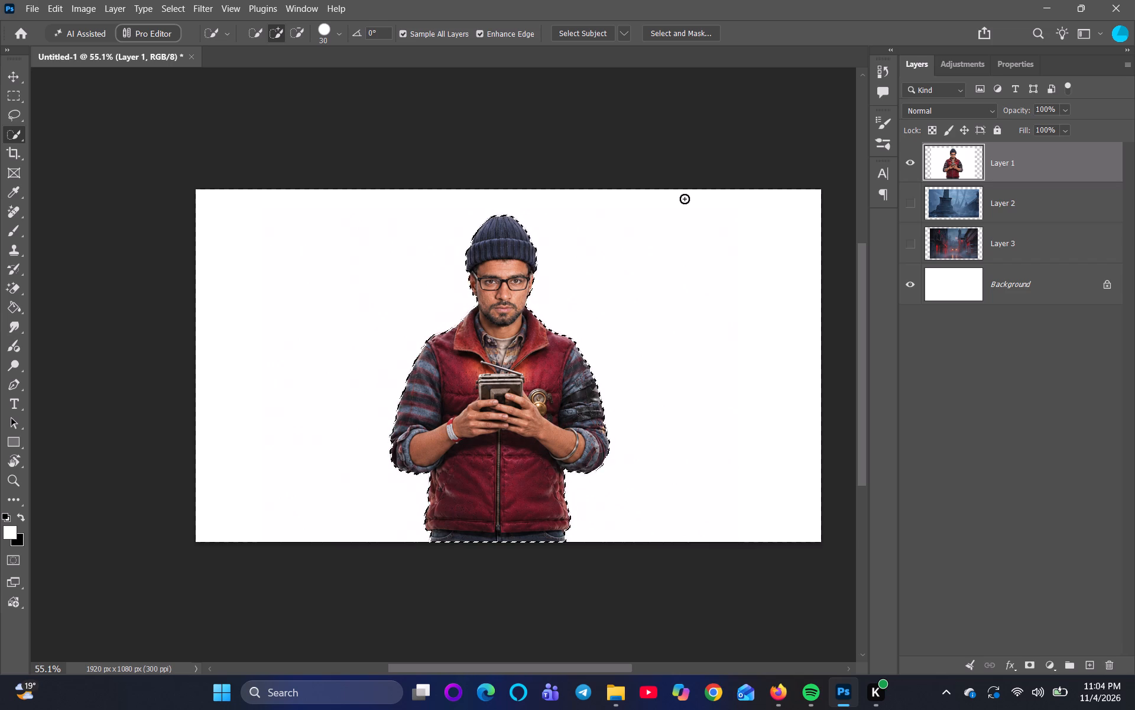
scroll(648, 259, down, 2)
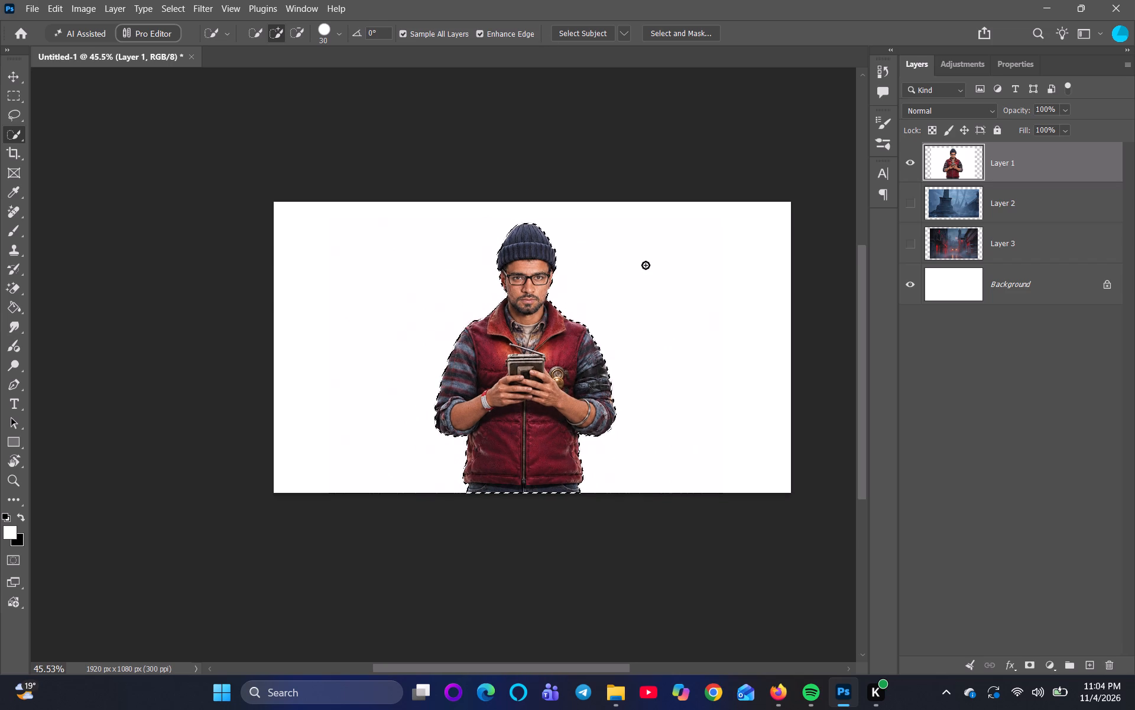
scroll(643, 270, down, 3)
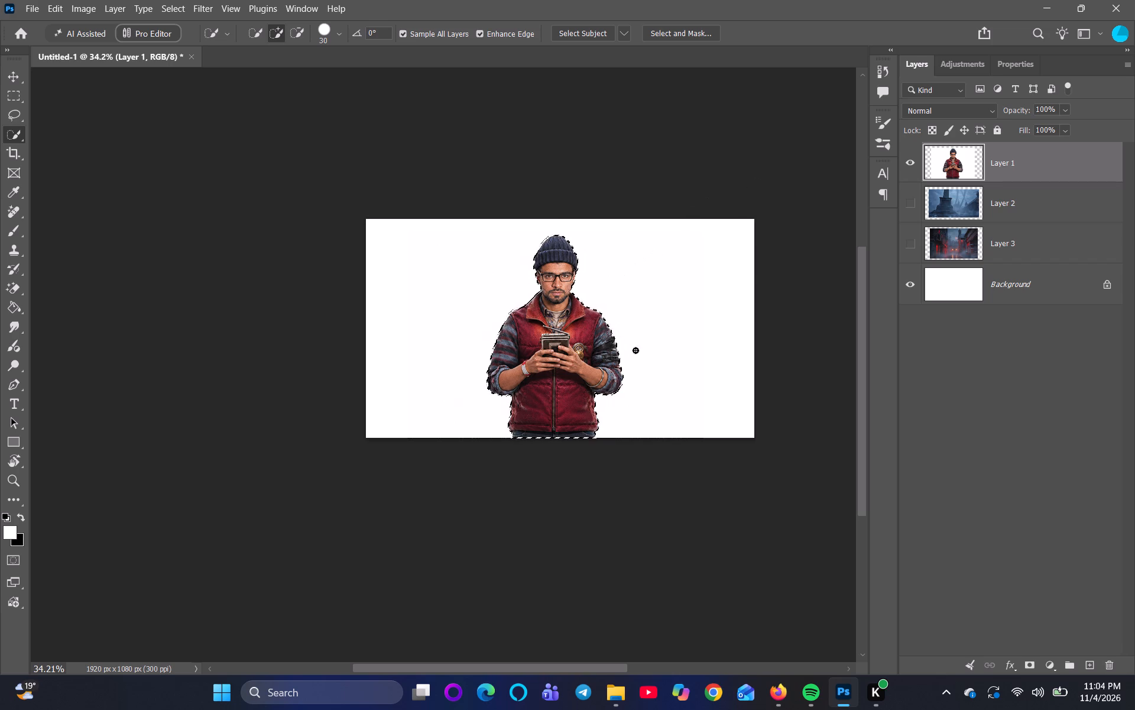
click(1026, 670)
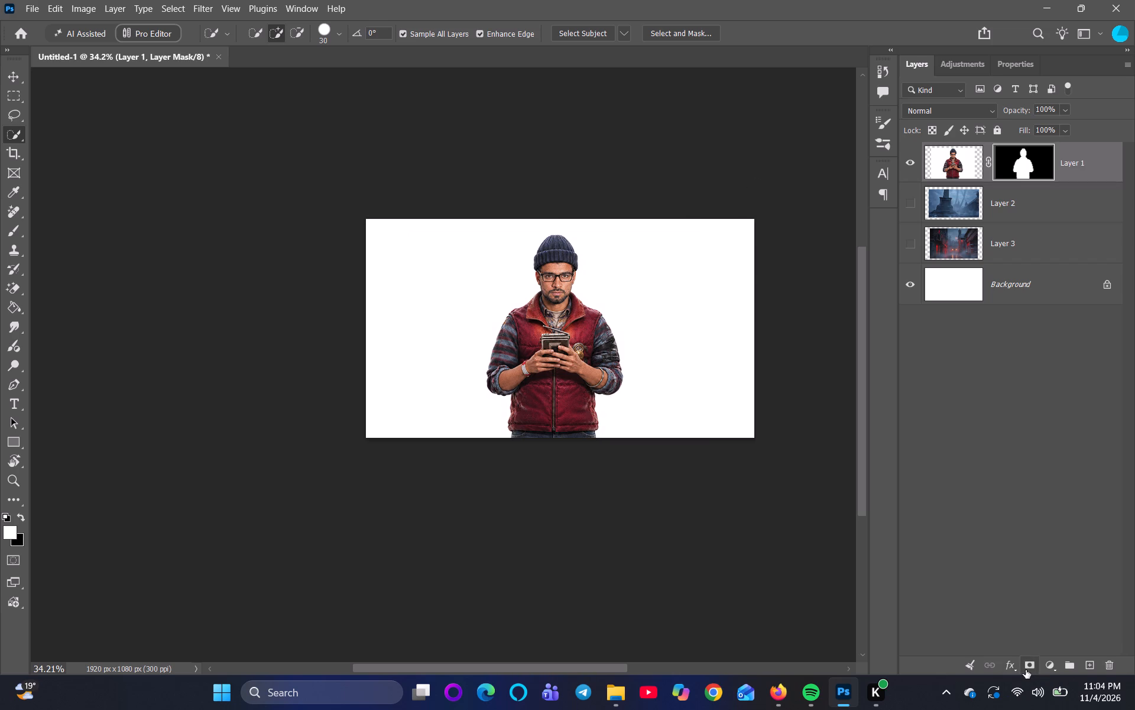
Convert the masked figure layer, Layer 1, to a smart object.
right_click(947, 155)
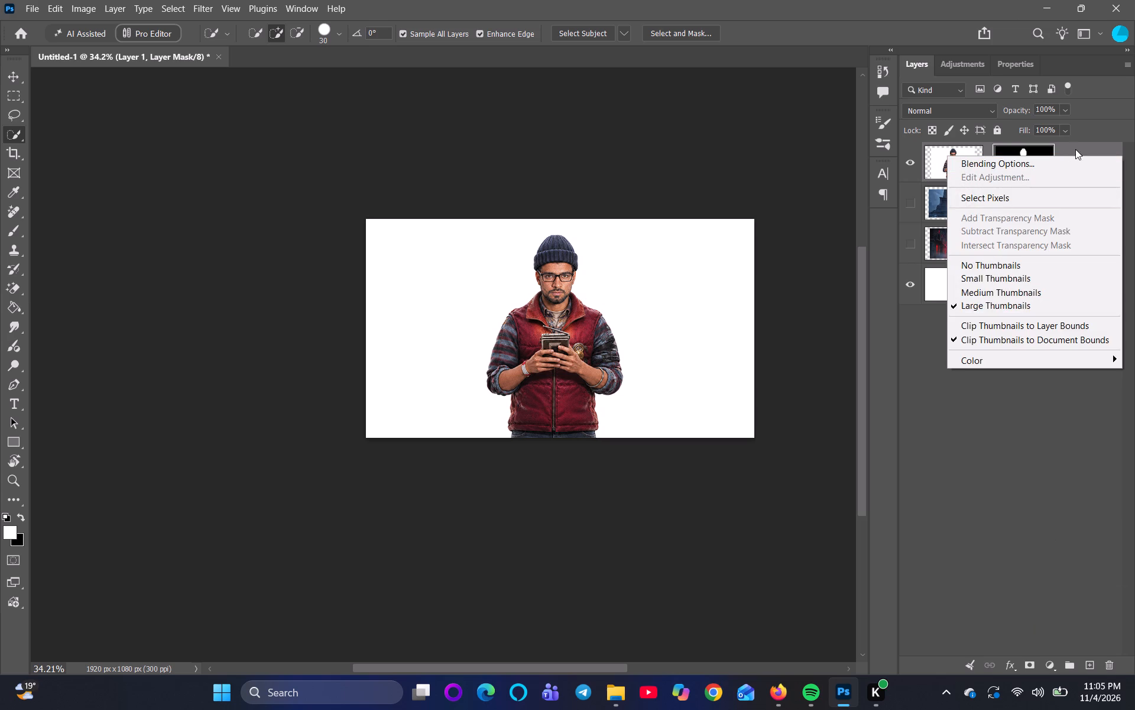
right_click(1075, 149)
click(1084, 470)
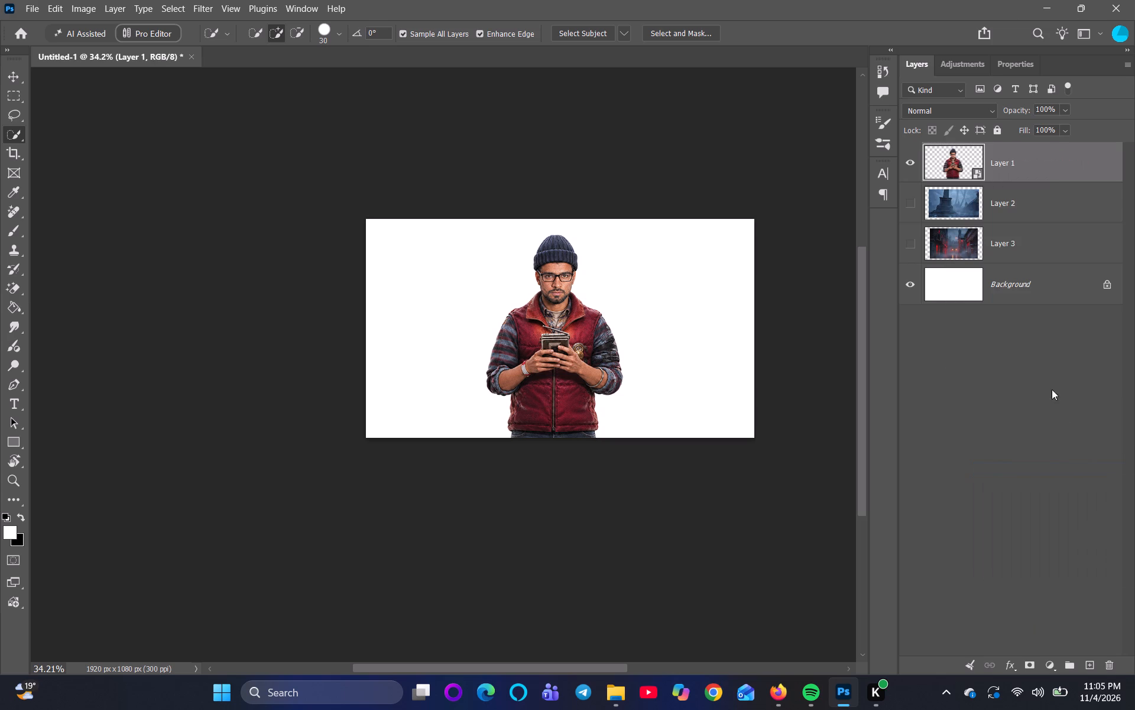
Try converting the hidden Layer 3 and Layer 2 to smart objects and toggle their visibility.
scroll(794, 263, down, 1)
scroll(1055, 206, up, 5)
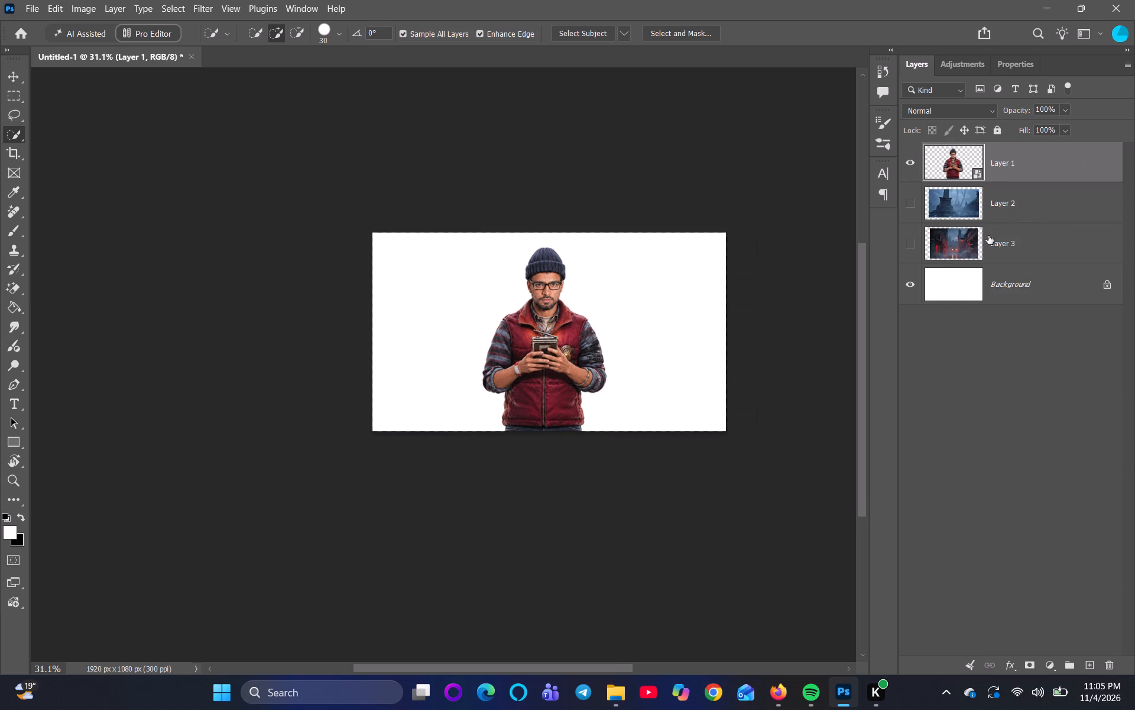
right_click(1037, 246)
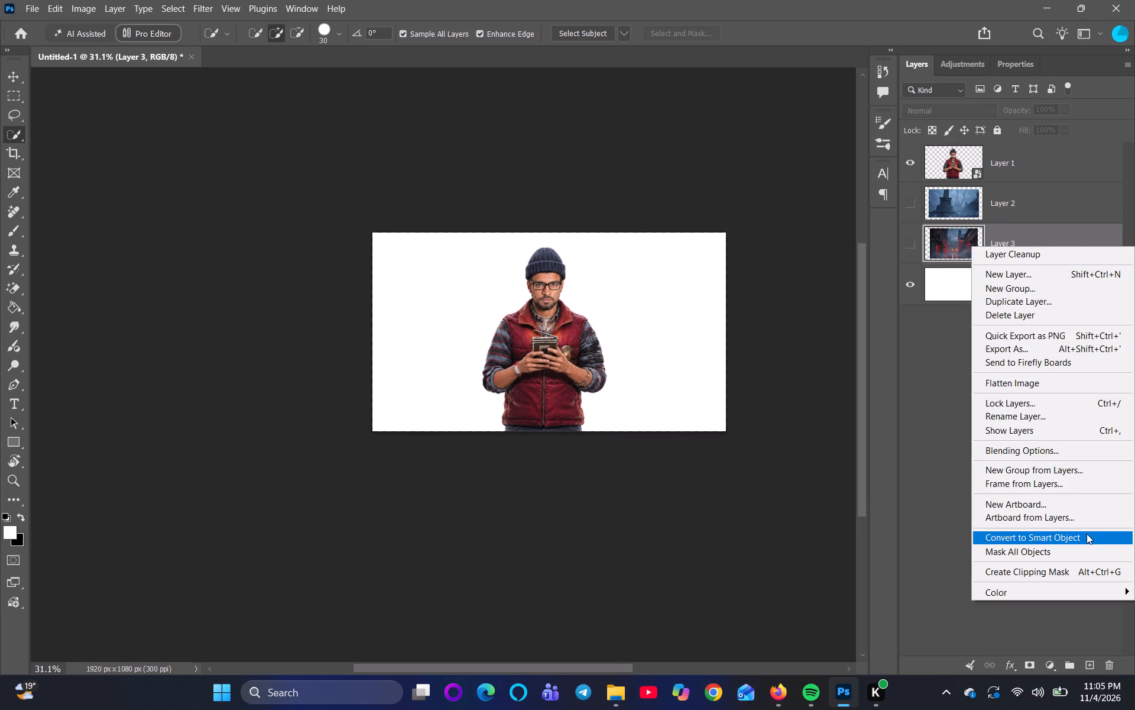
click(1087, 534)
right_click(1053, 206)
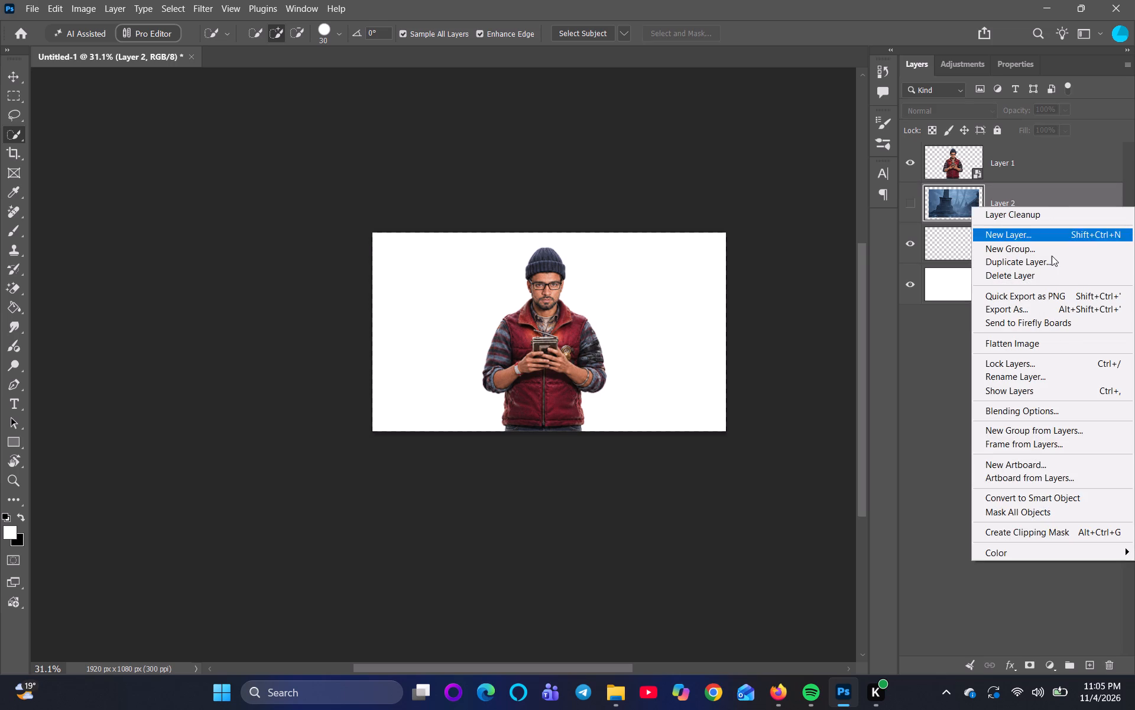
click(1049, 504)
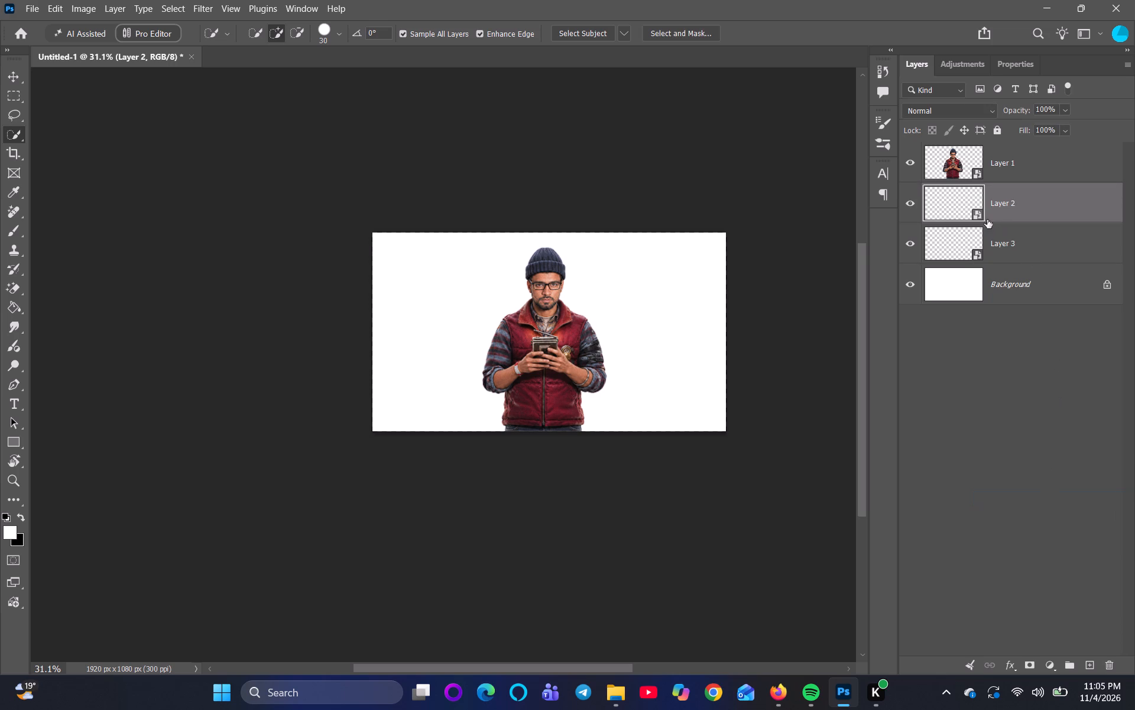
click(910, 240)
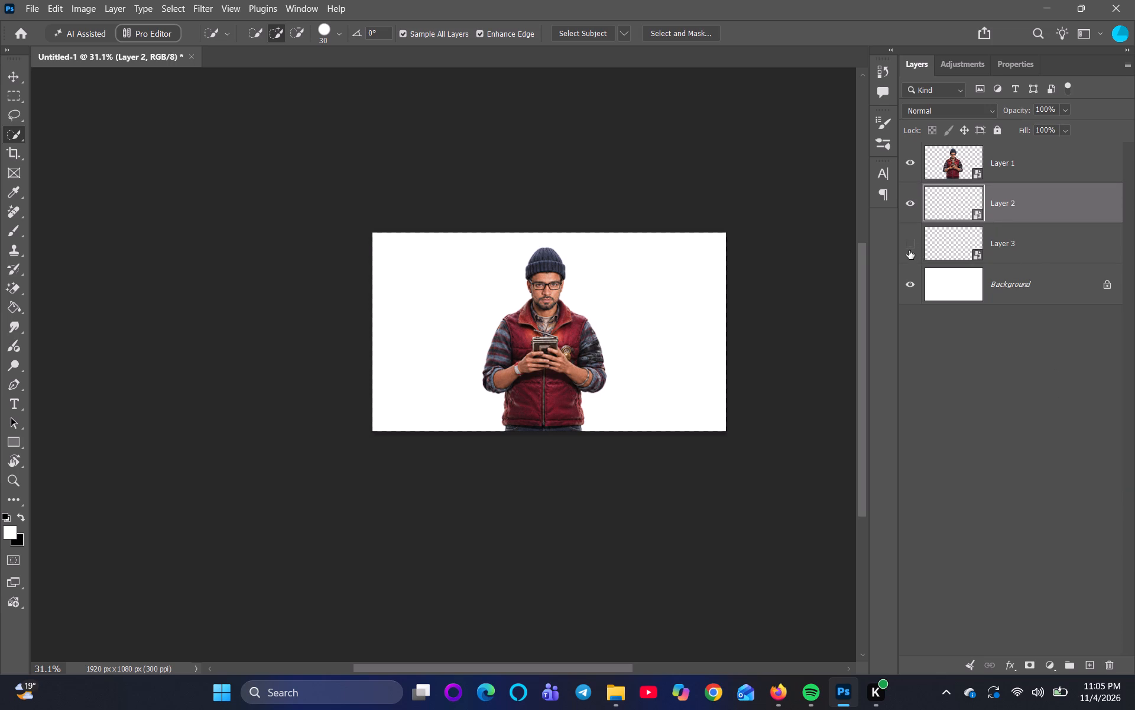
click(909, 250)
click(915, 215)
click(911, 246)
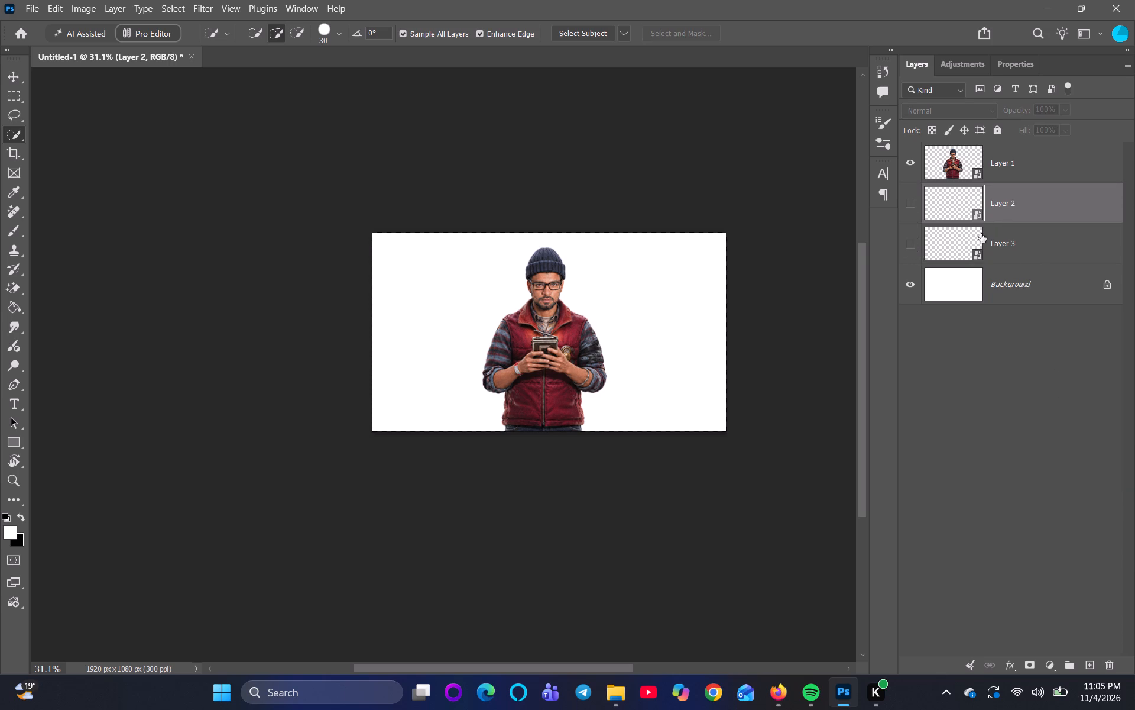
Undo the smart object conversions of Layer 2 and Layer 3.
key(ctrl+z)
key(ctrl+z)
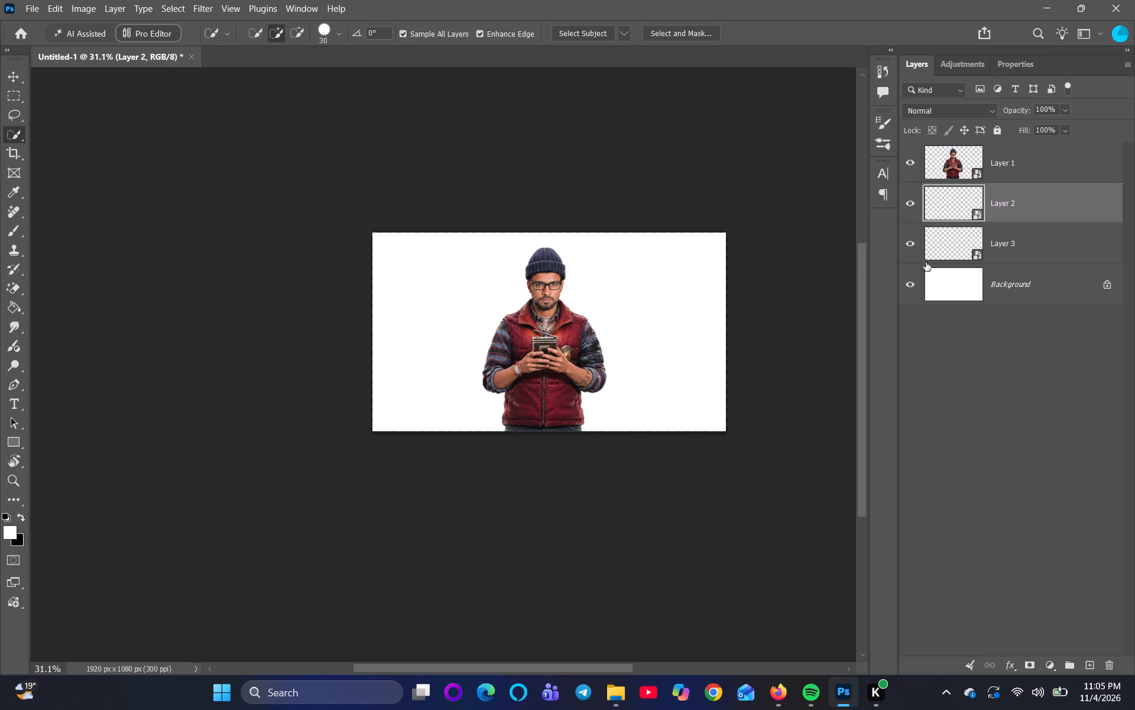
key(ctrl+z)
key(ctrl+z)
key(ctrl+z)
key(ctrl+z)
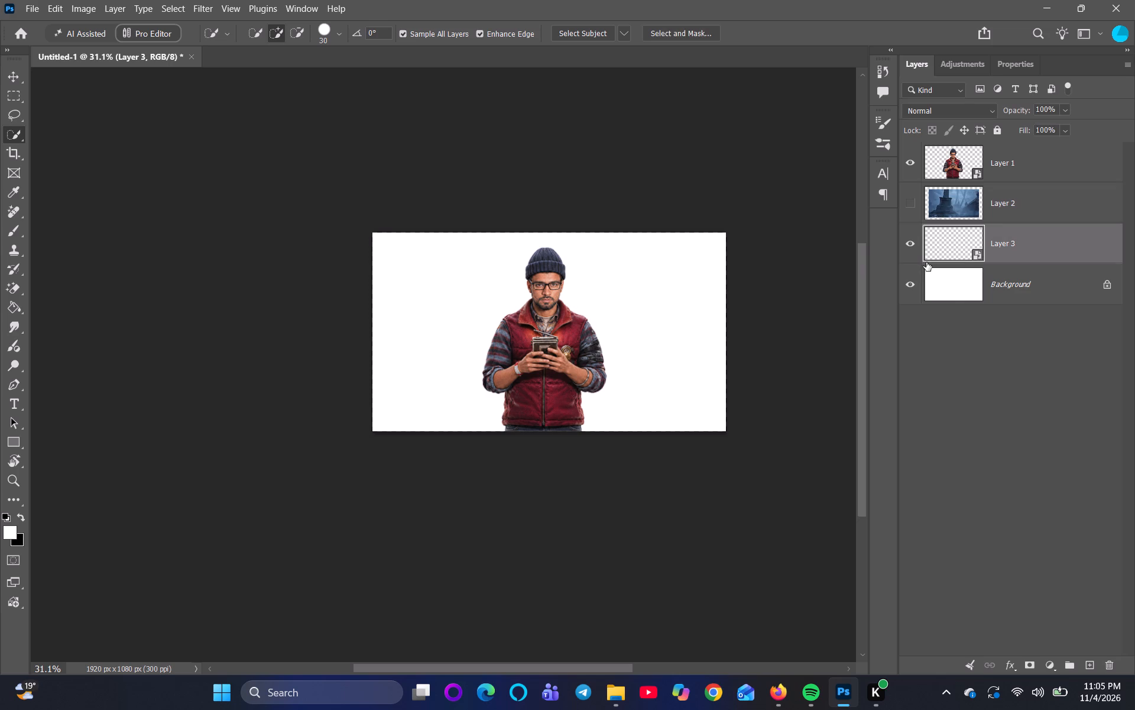
Show the foggy street layer, Layer 3, and convert it to a smart object.
click(914, 244)
right_click(995, 247)
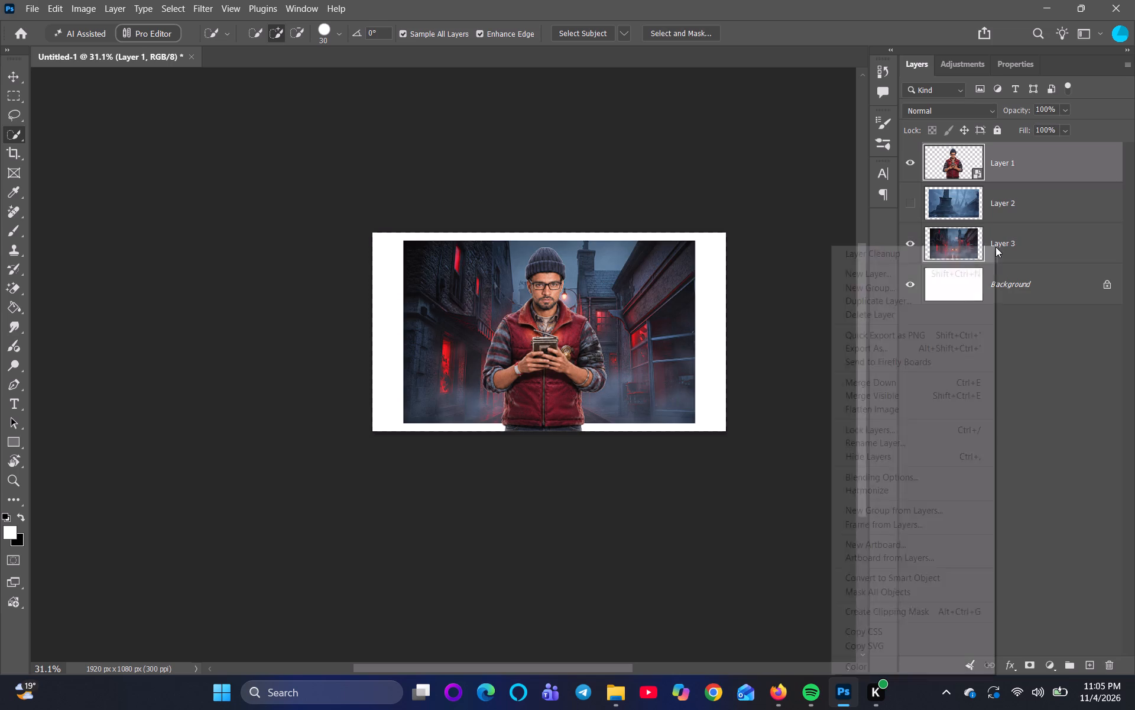
click(964, 577)
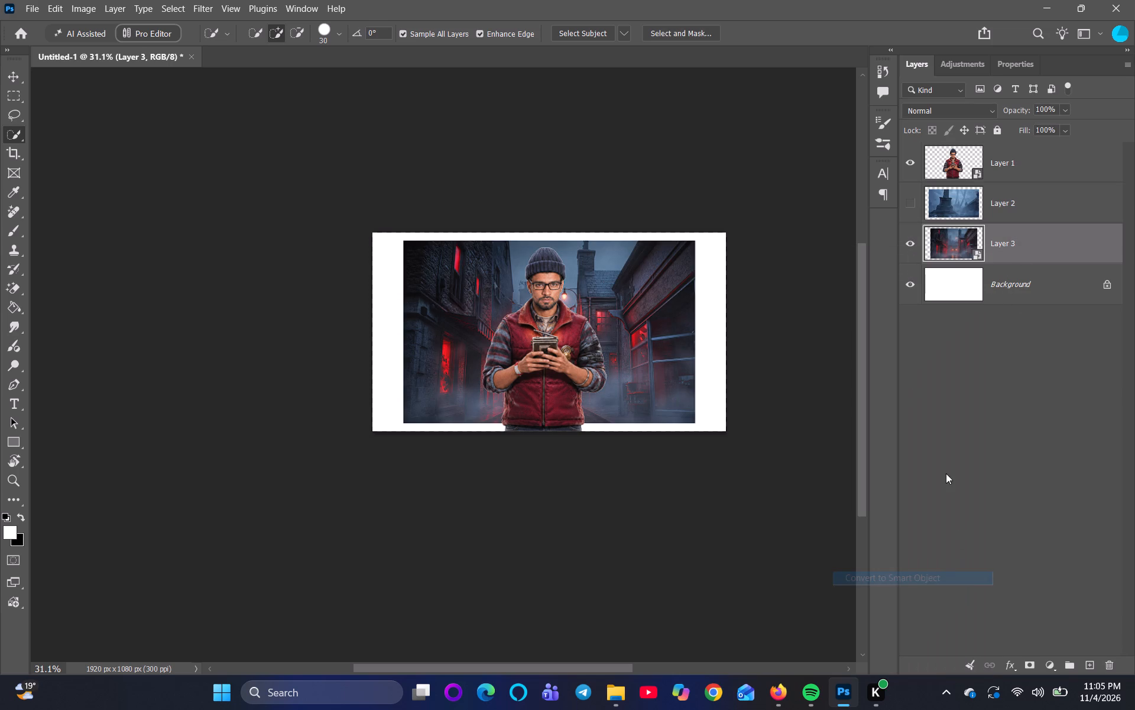
Scale the street background, Layer 3, proportionally to about 122% so it covers the whole canvas width and height.
scroll(949, 283, up, 2)
click(19, 74)
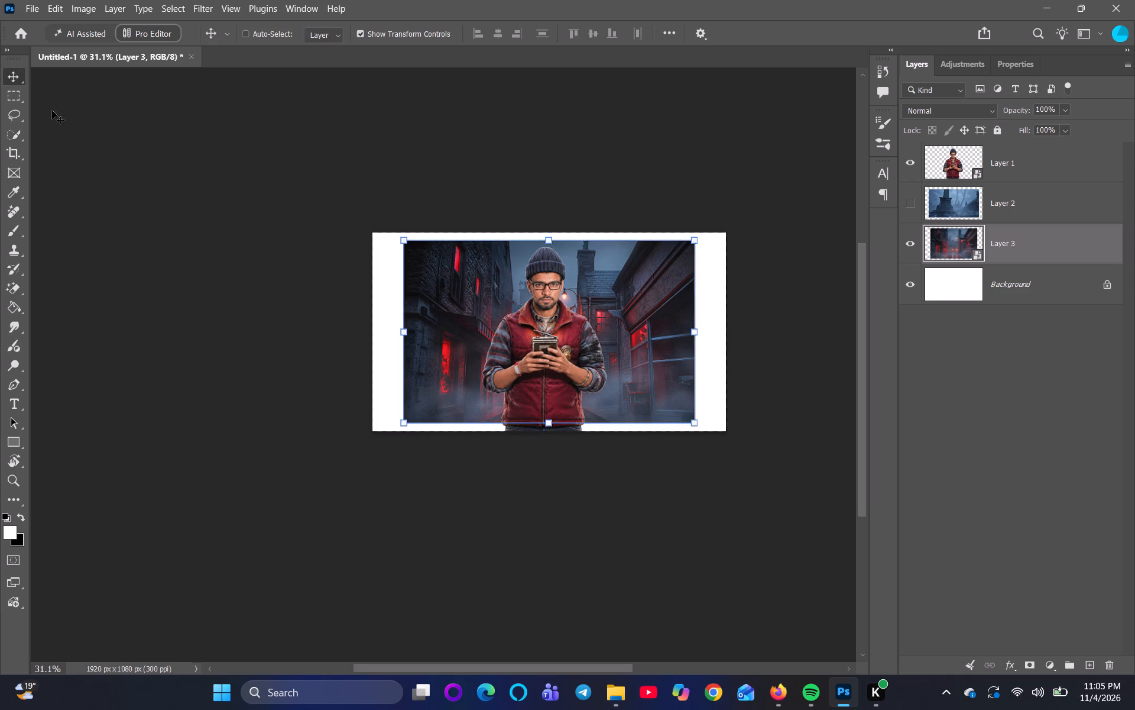
scroll(494, 272, up, 4)
scroll(430, 318, up, 2)
drag(343, 367, 304, 371)
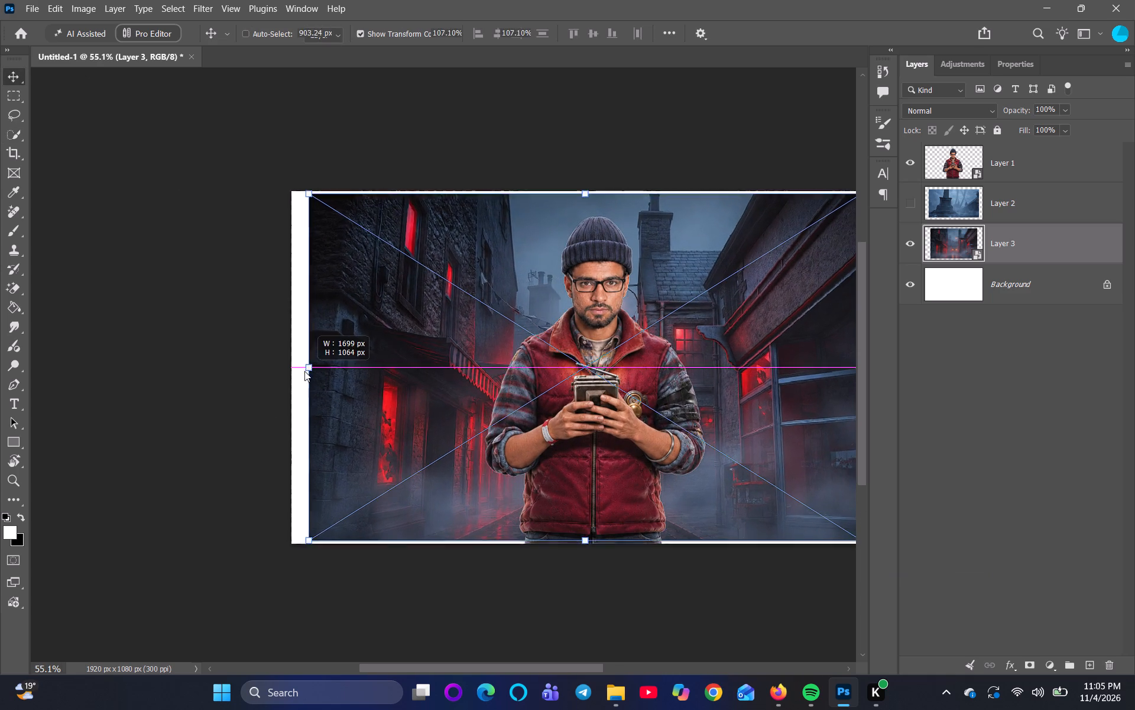
drag(304, 371, 288, 373)
scroll(469, 374, down, 5)
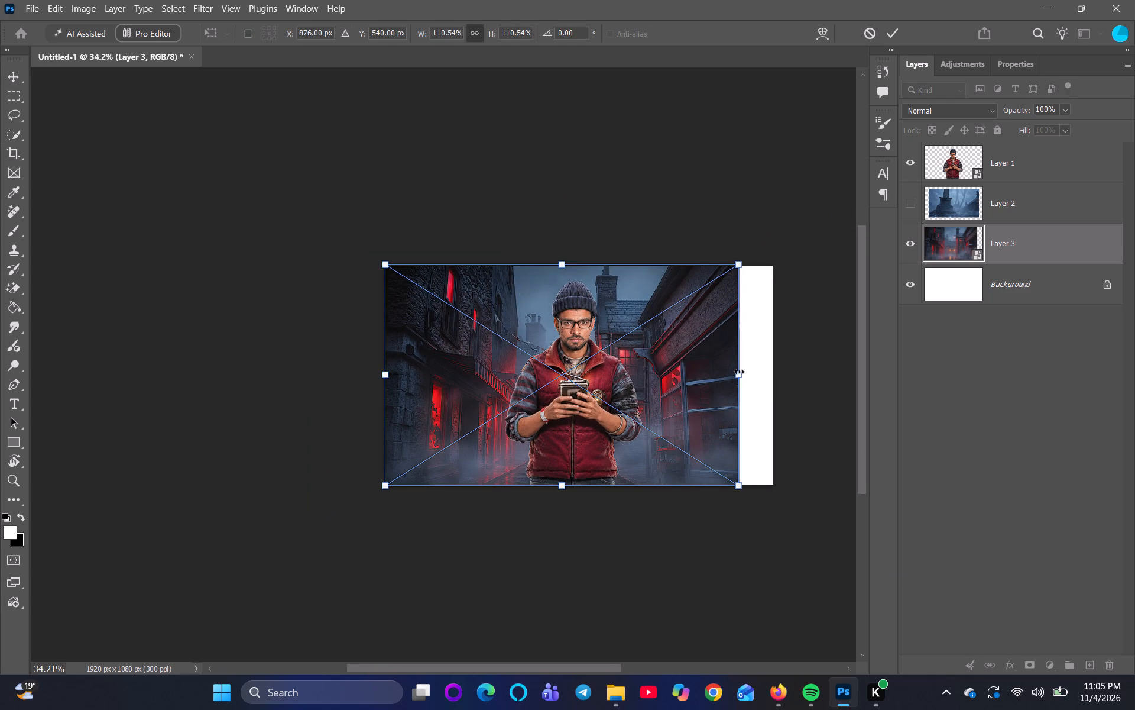
drag(739, 372, 817, 376)
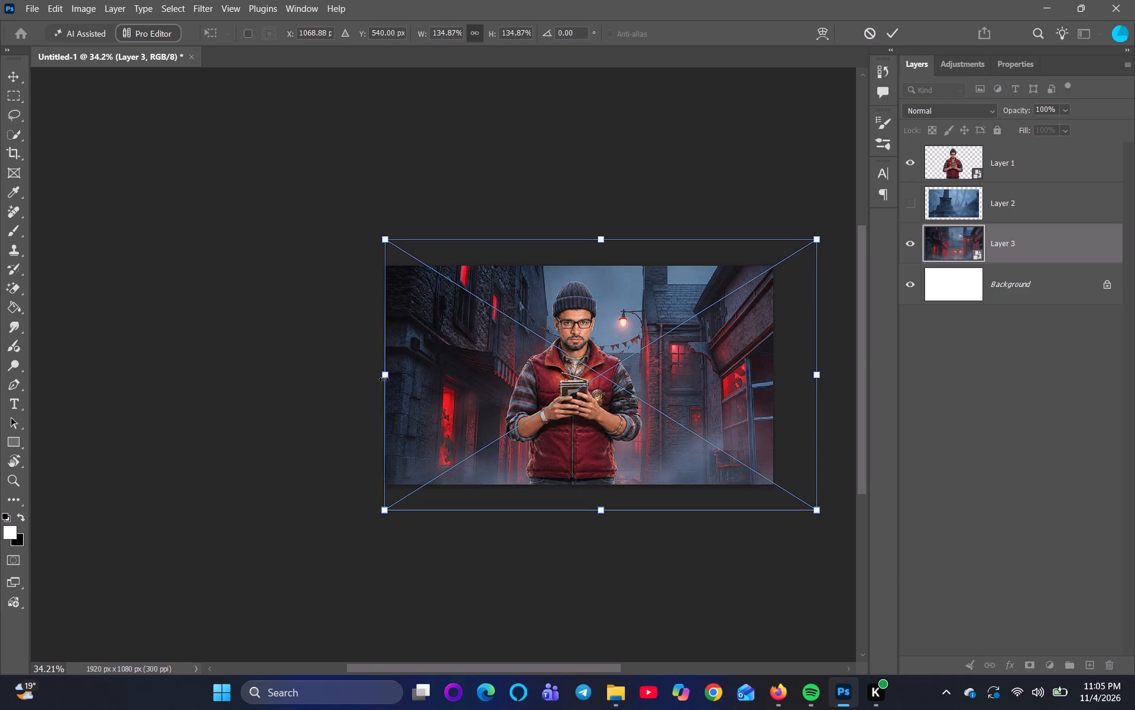
click(384, 379)
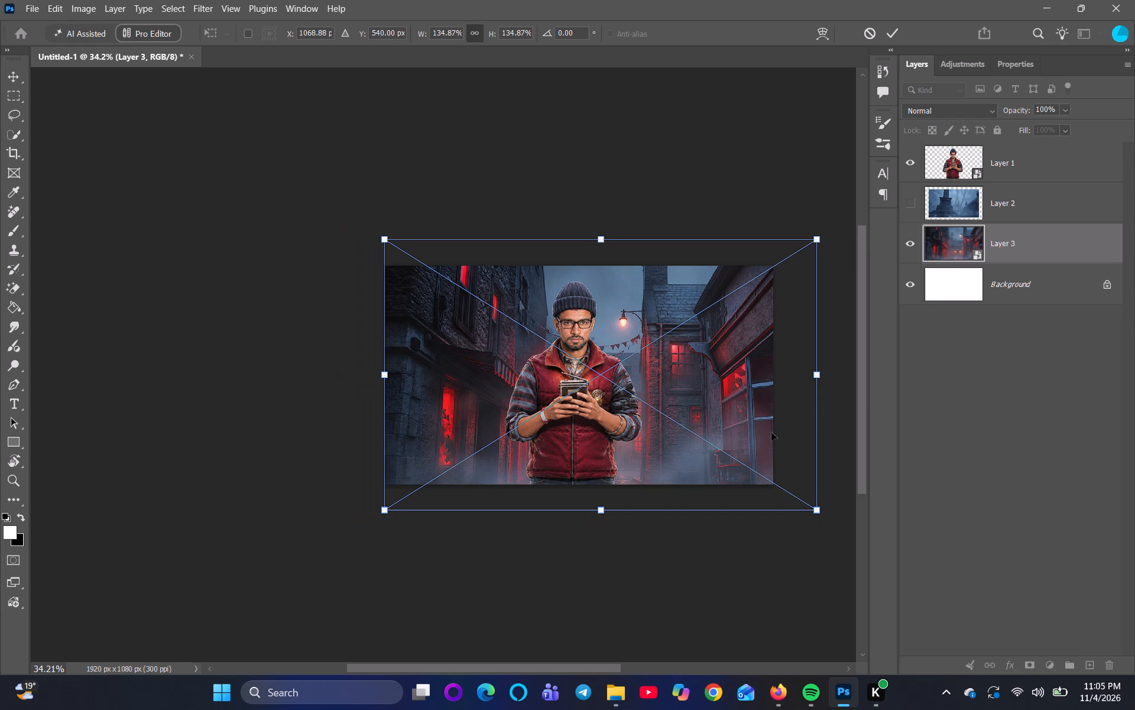
drag(818, 383, 777, 382)
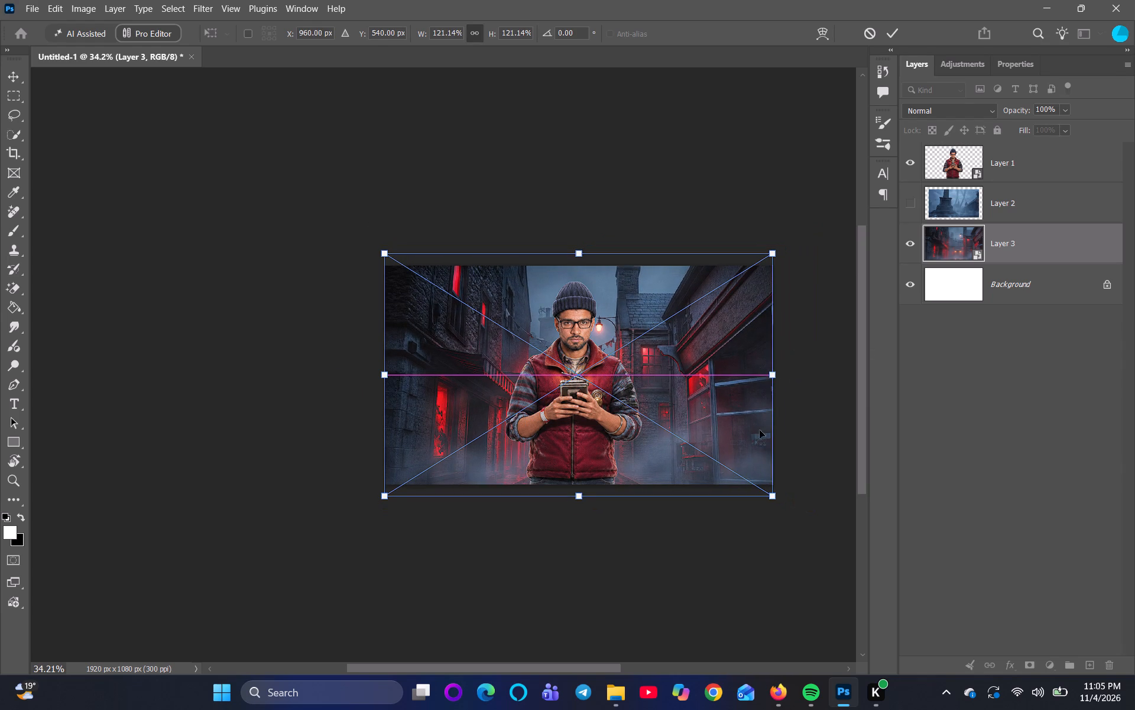
click(577, 495)
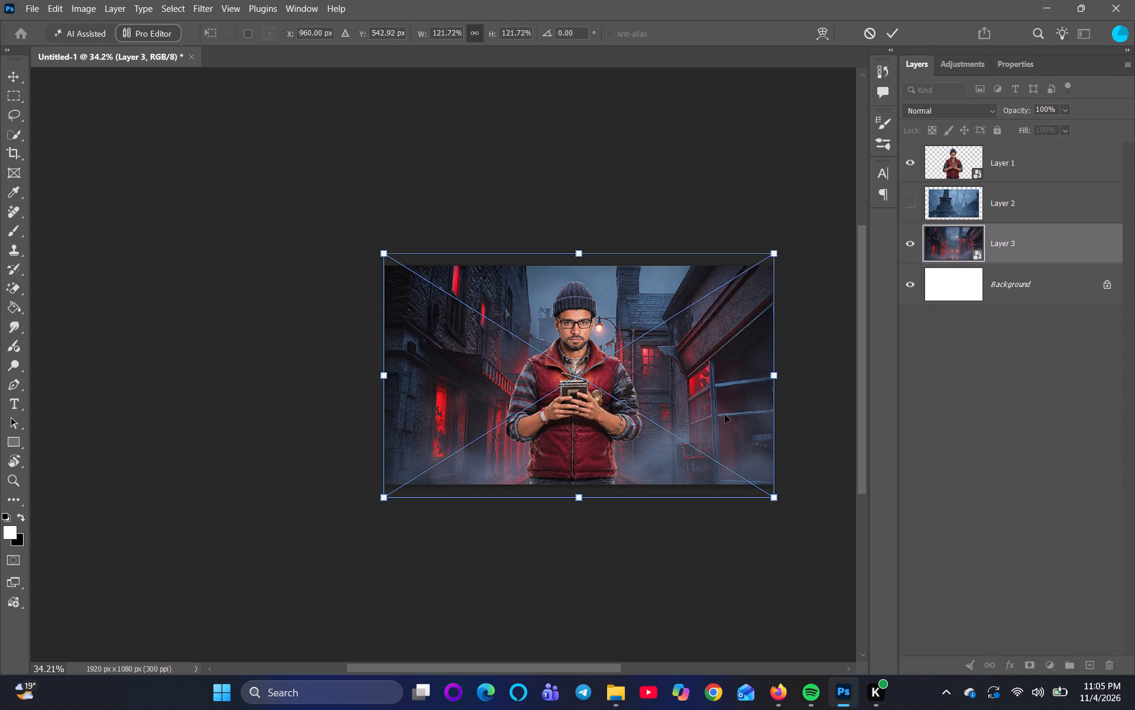
key(ctrl+0)
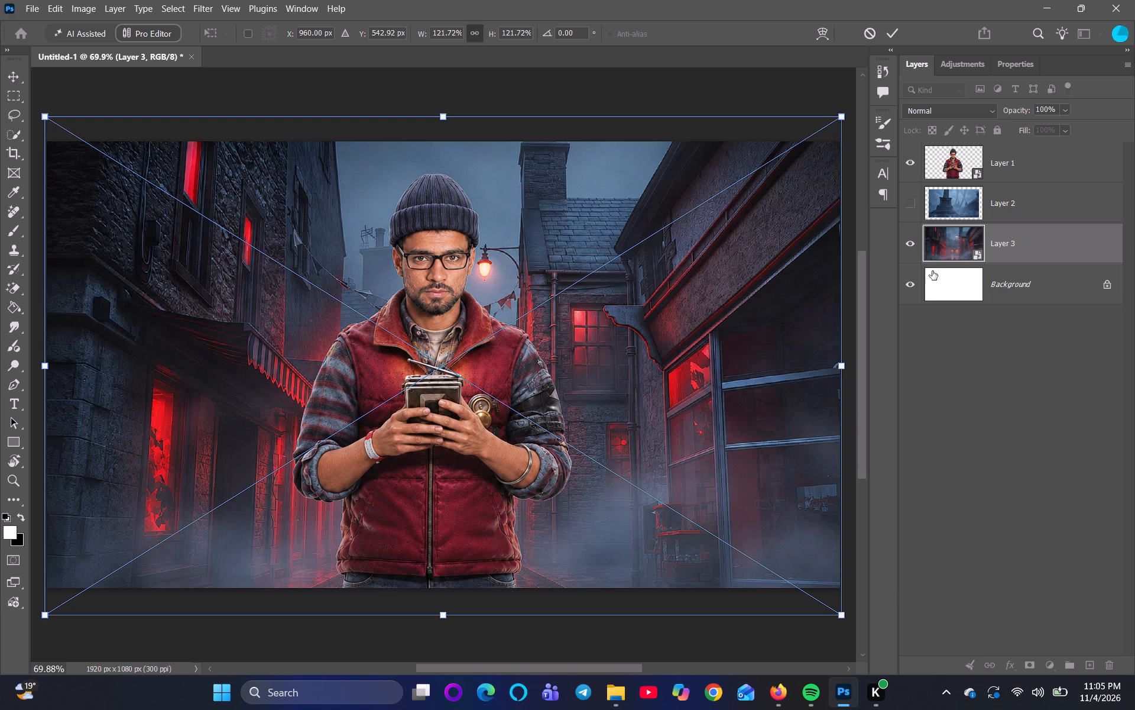
Show Layer 2, hide Layer 3, and scale the blue monument scene on Layer 2 to about 116.5% to fill the canvas.
click(917, 200)
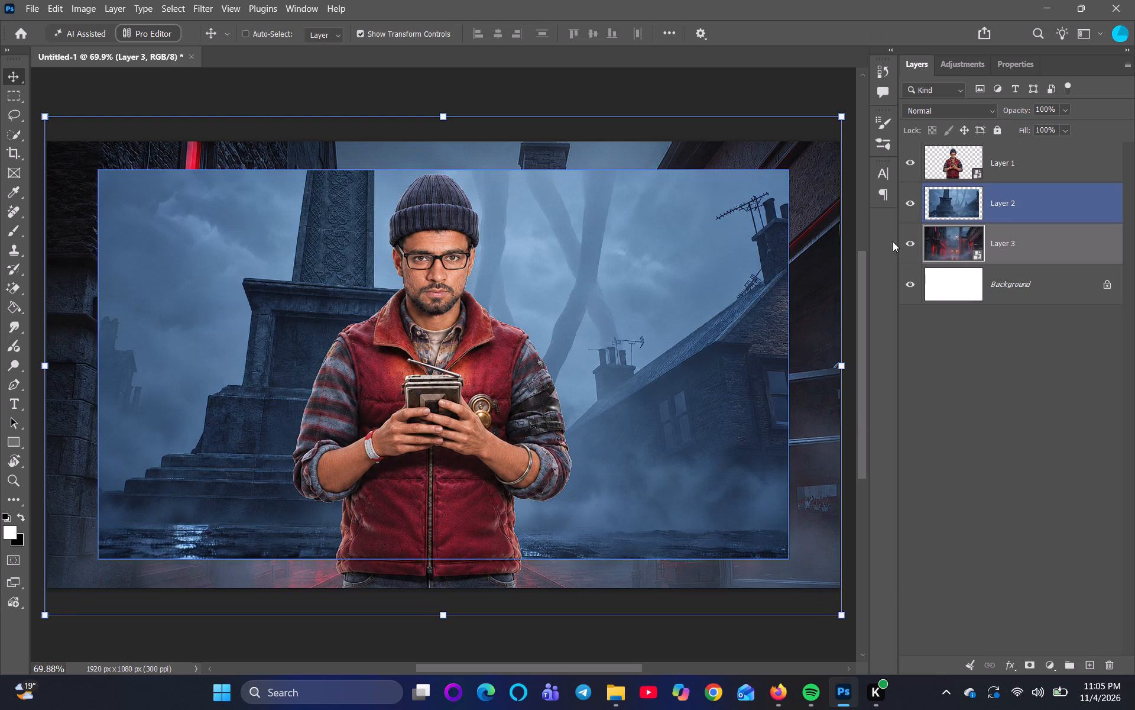
click(908, 245)
scroll(86, 366, down, 4)
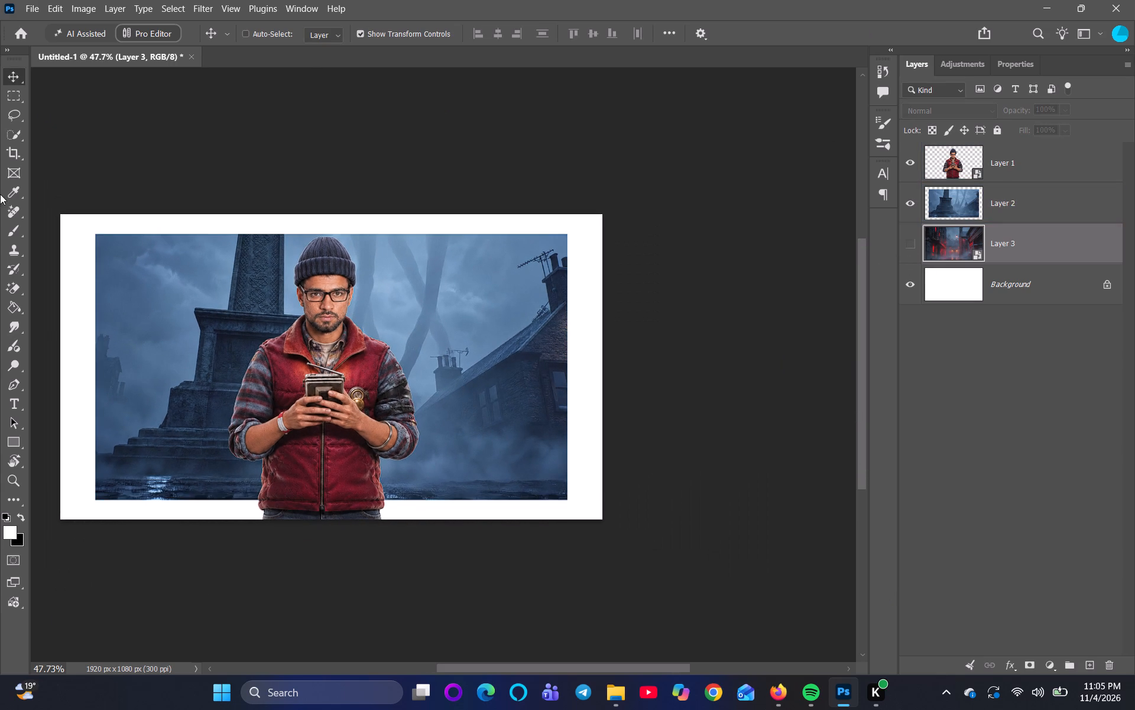
click(993, 211)
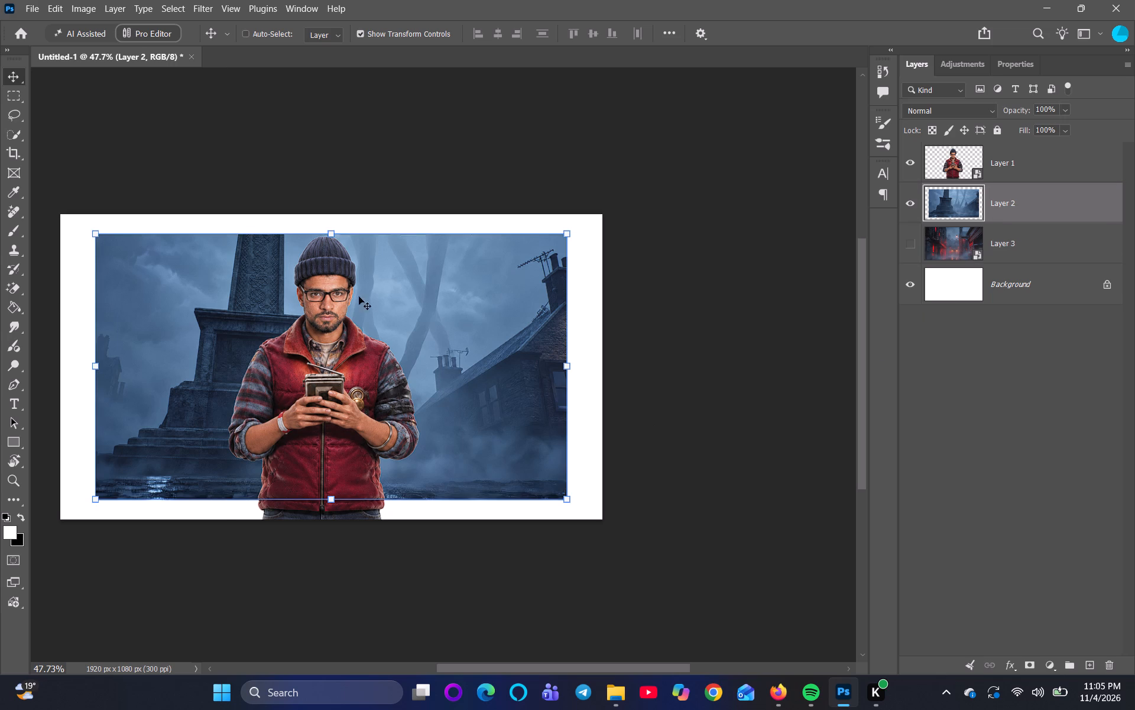
drag(329, 232, 333, 212)
drag(78, 502, 61, 517)
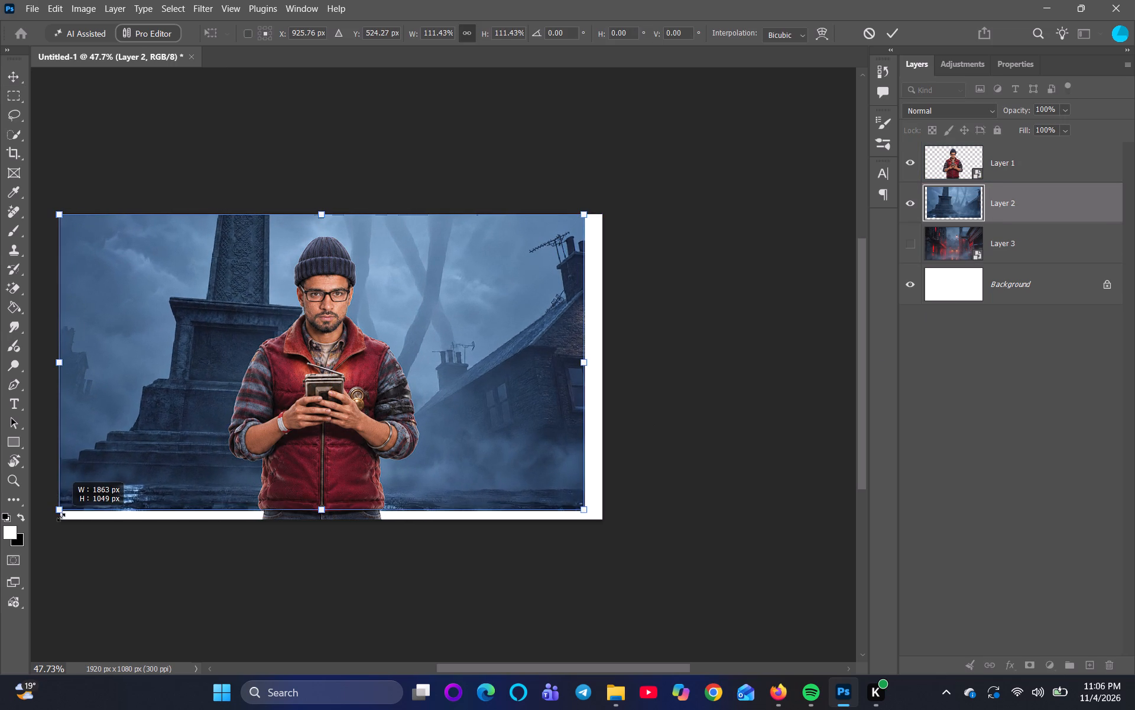
drag(61, 517, 66, 518)
drag(323, 505, 319, 520)
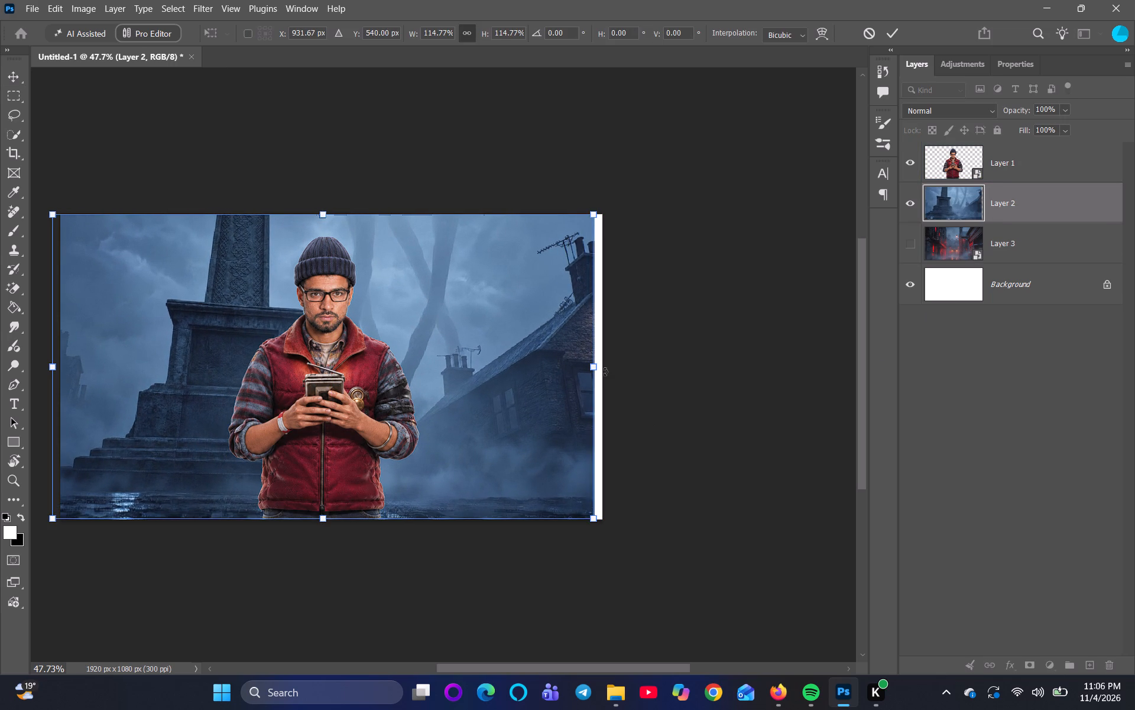
click(590, 370)
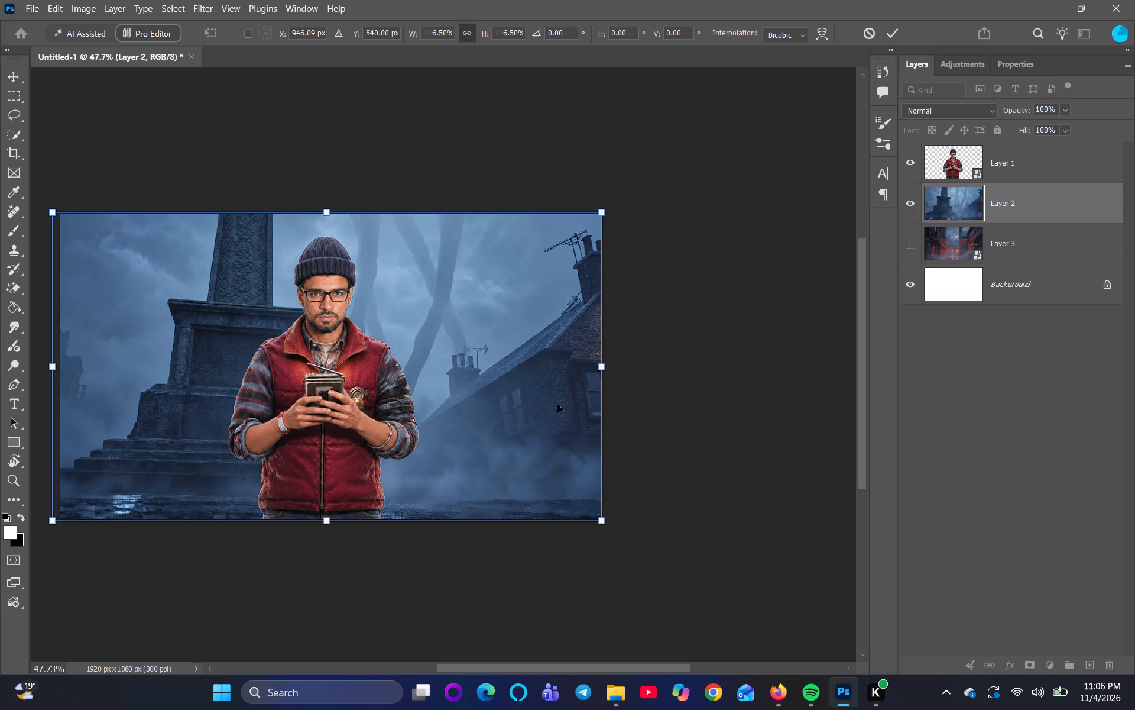
key(ctrl+0)
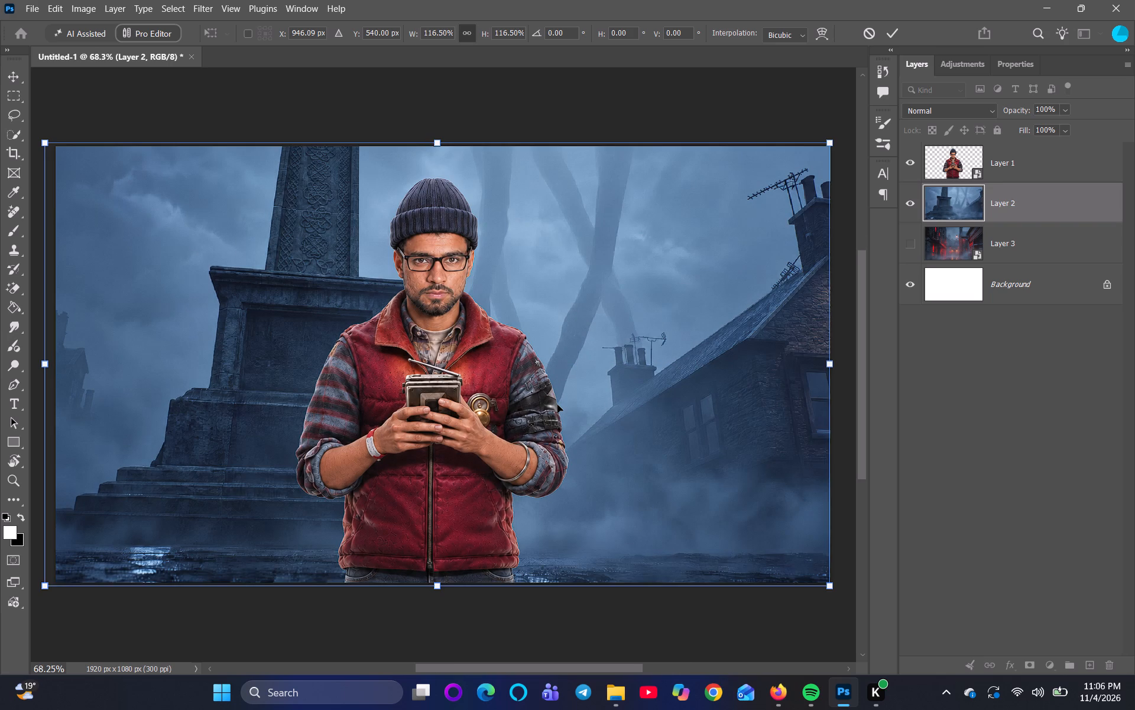
Switch the background back to the red-lit street by showing Layer 3 and hiding Layer 2.
click(905, 240)
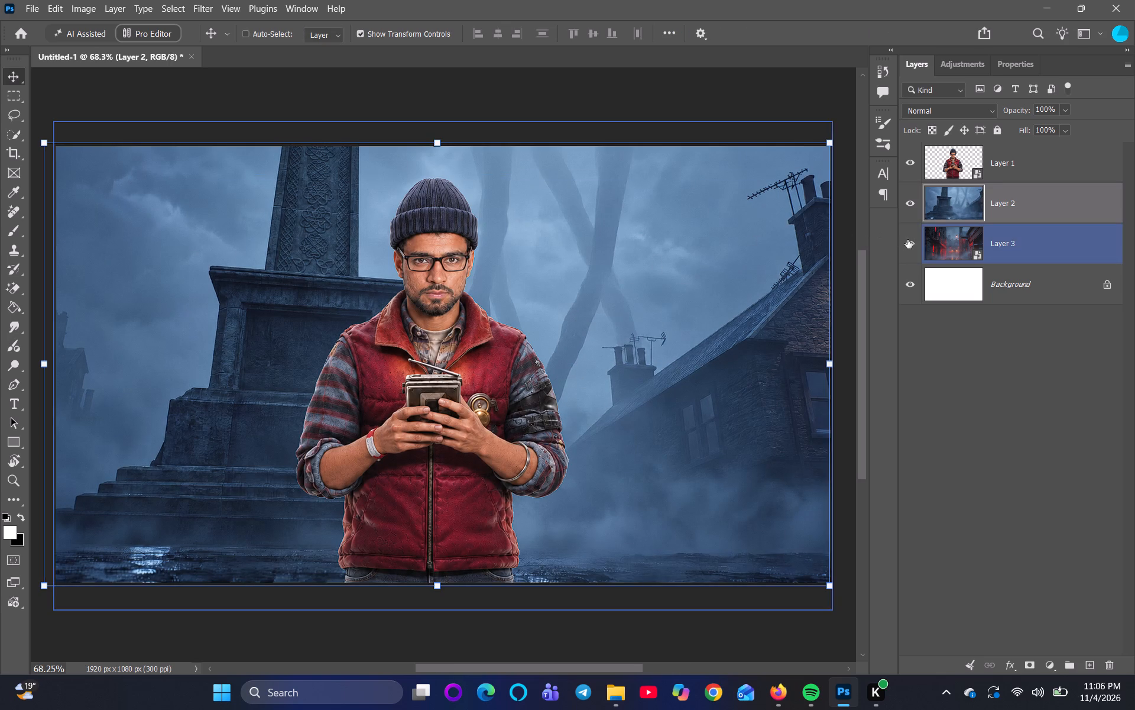
click(903, 205)
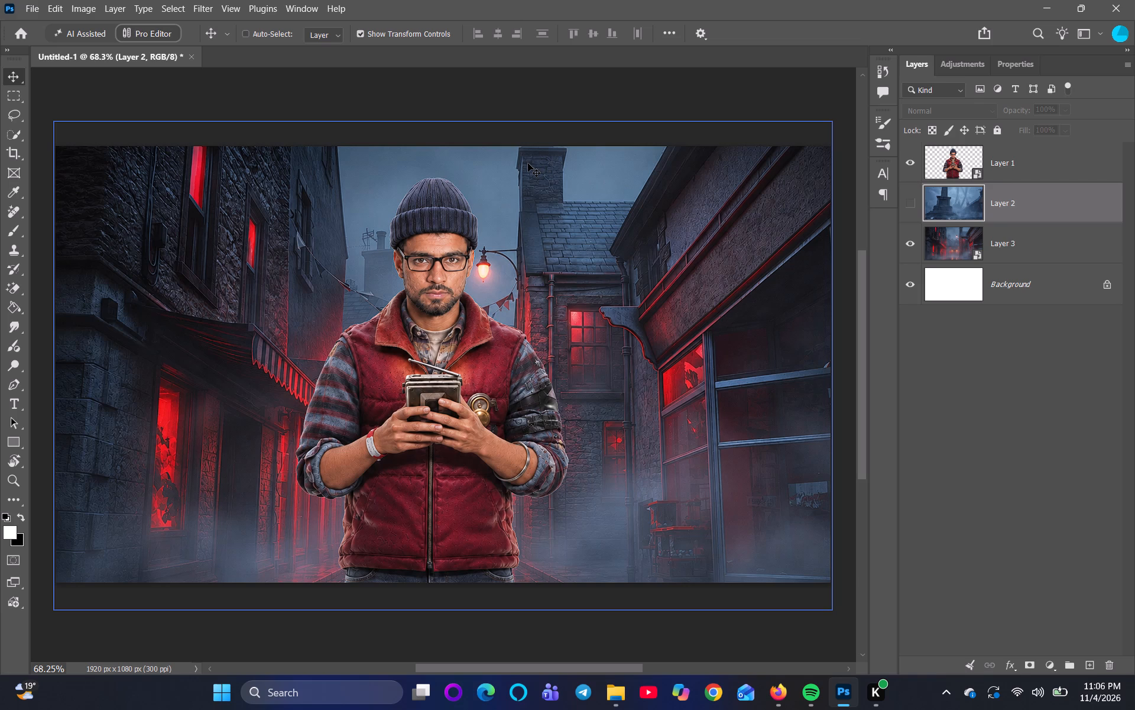
Enlarge the figure on Layer 1 to about 141% and place it slightly left of the canvas centre, extending below the bottom edge.
scroll(528, 163, down, 2)
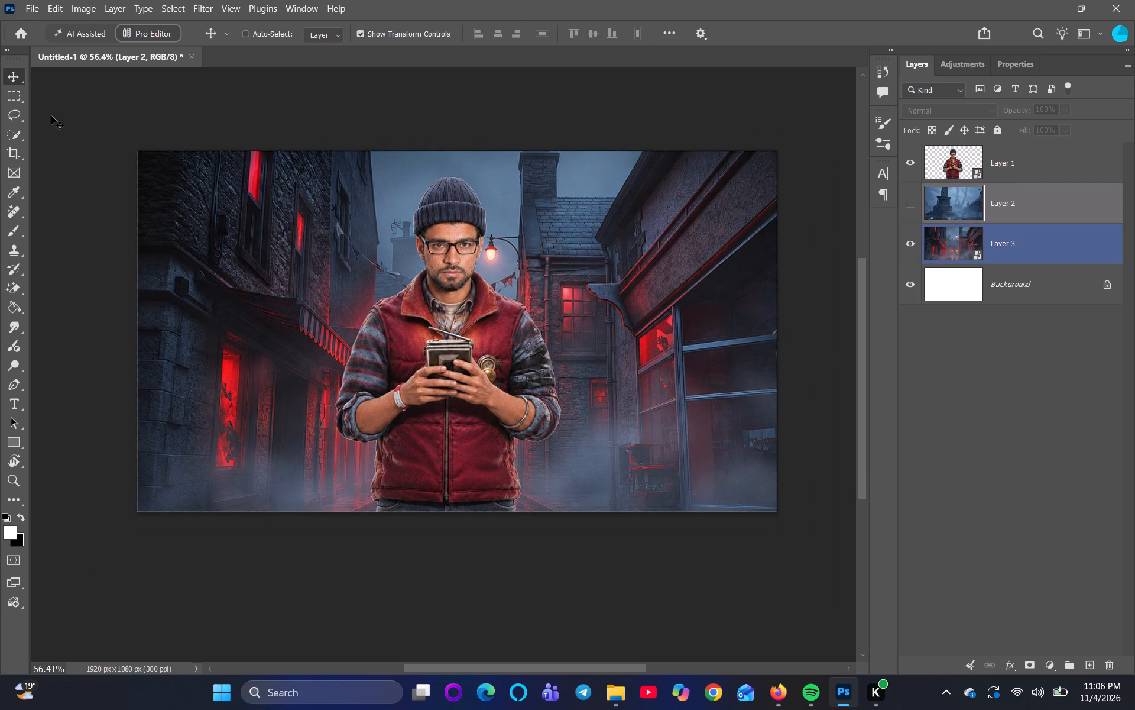
click(1013, 163)
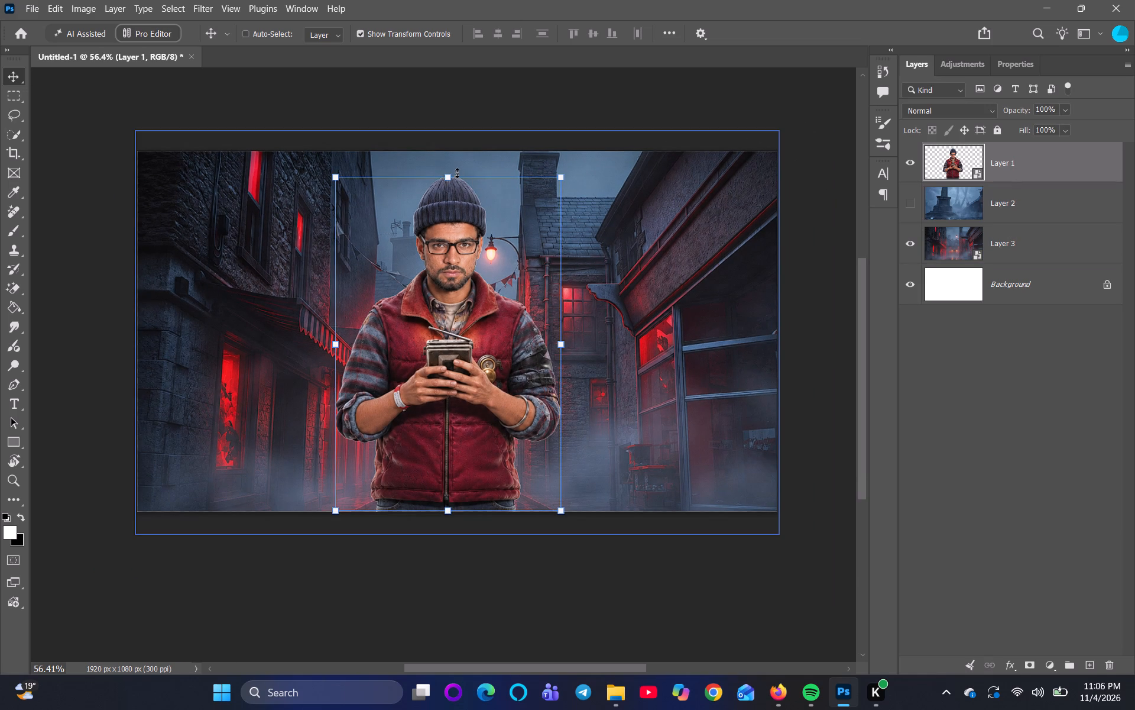
drag(449, 175, 460, 146)
scroll(450, 413, down, 2)
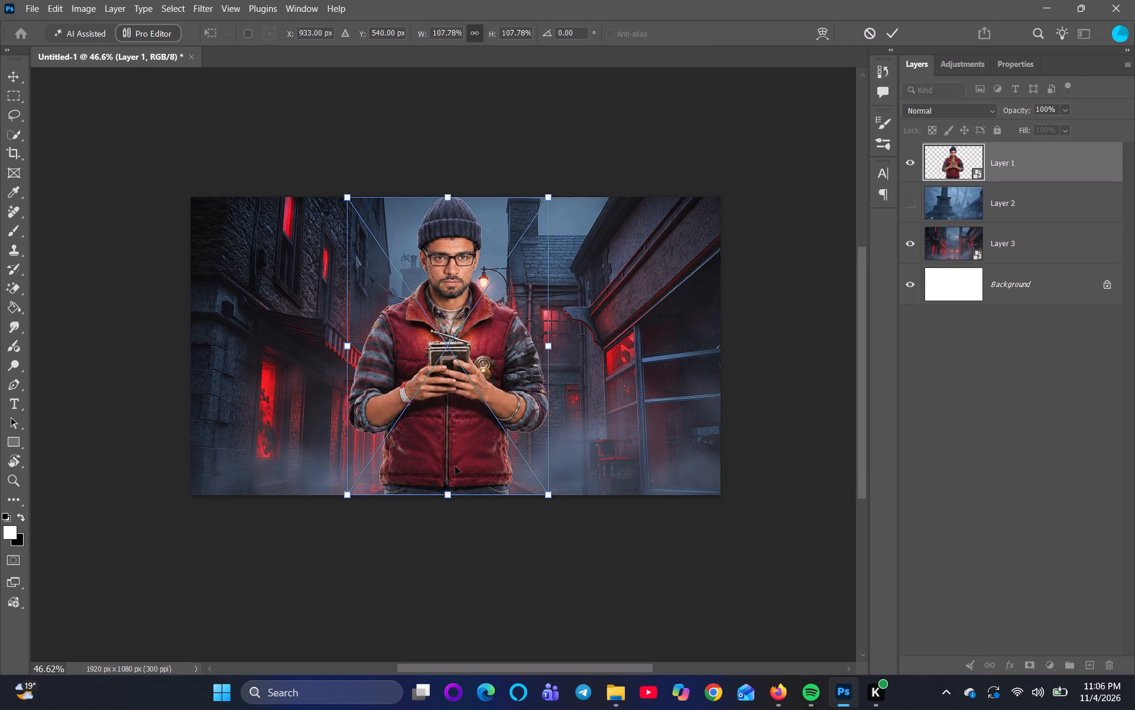
click(453, 501)
drag(450, 196, 456, 209)
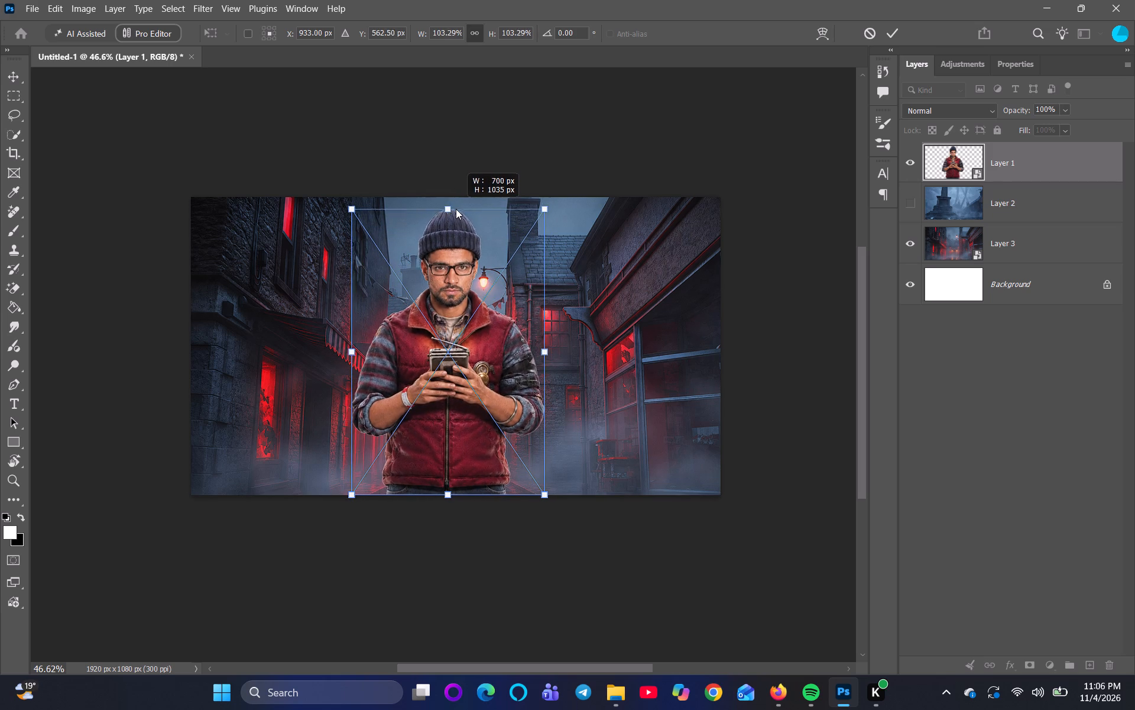
drag(456, 209, 458, 210)
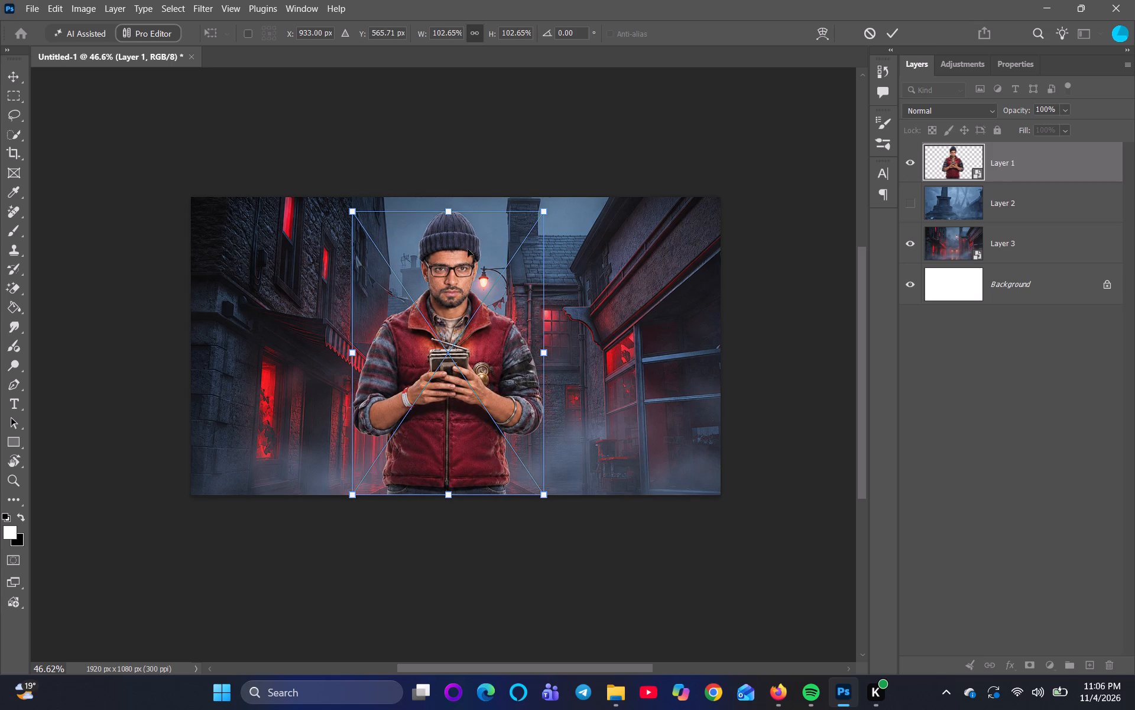
drag(547, 360, 560, 355)
drag(530, 347, 523, 357)
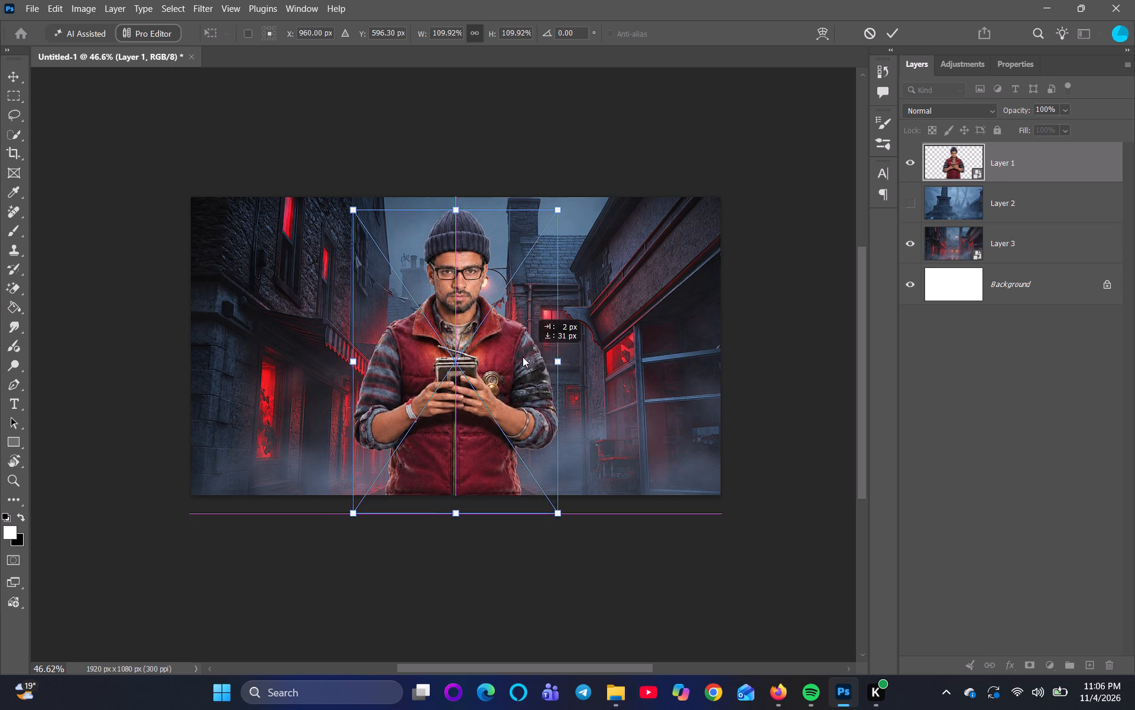
drag(523, 357, 526, 344)
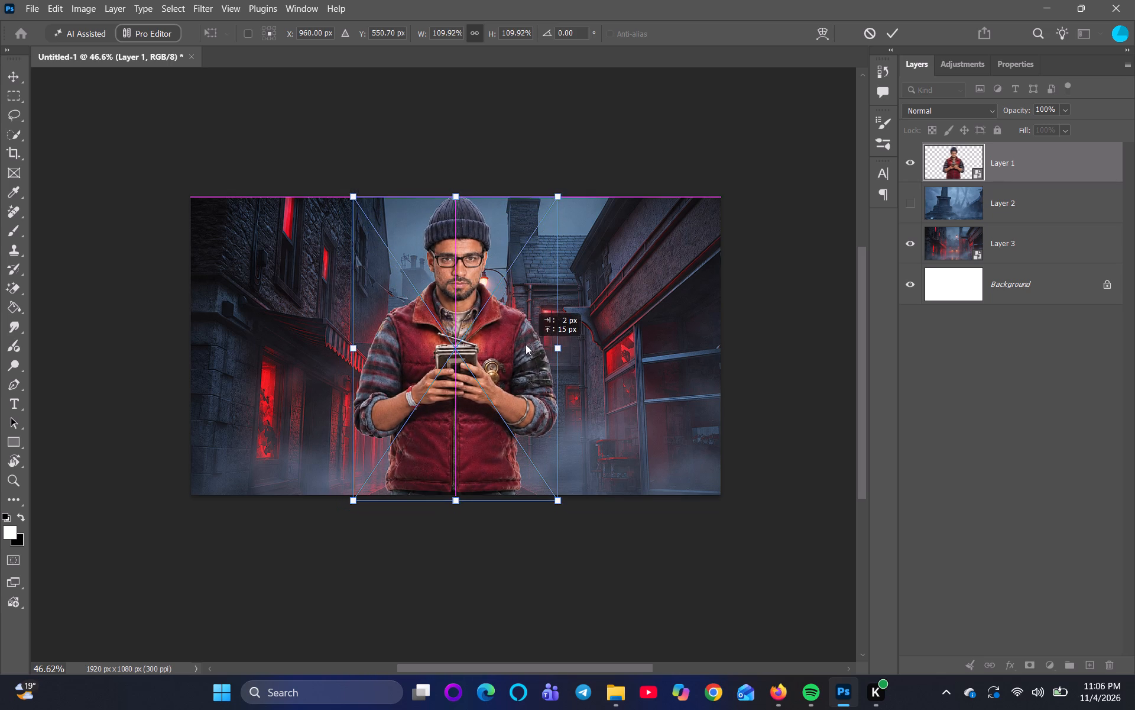
drag(526, 344, 524, 369)
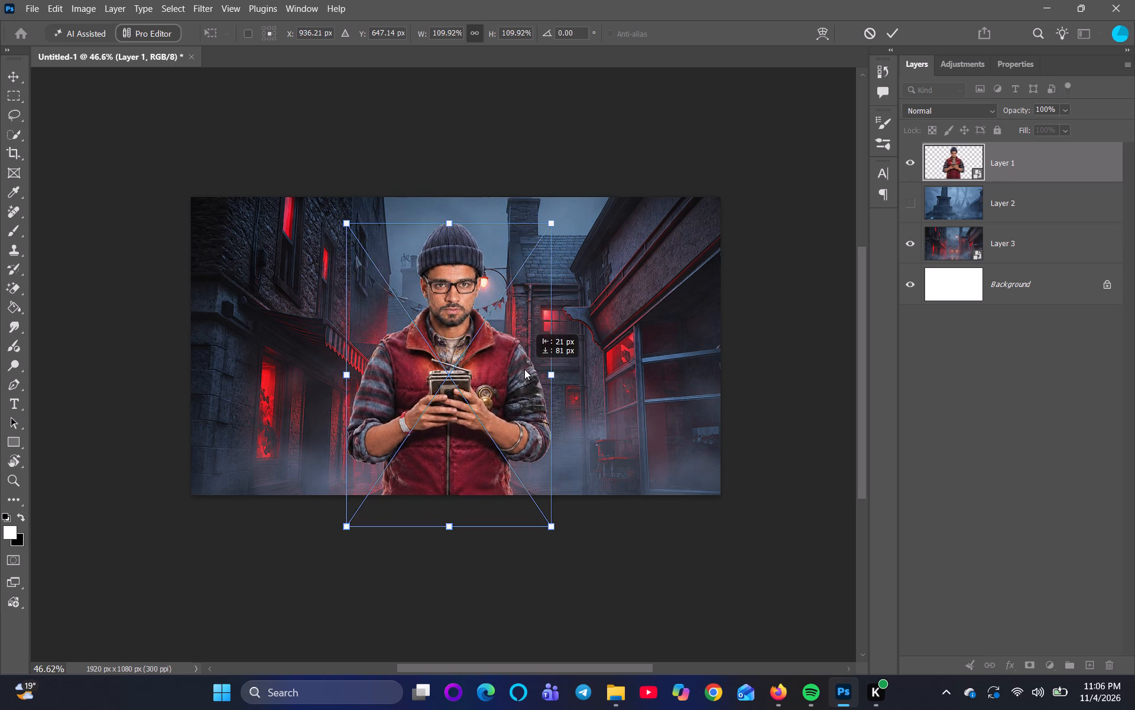
drag(524, 369, 526, 365)
drag(353, 376, 295, 380)
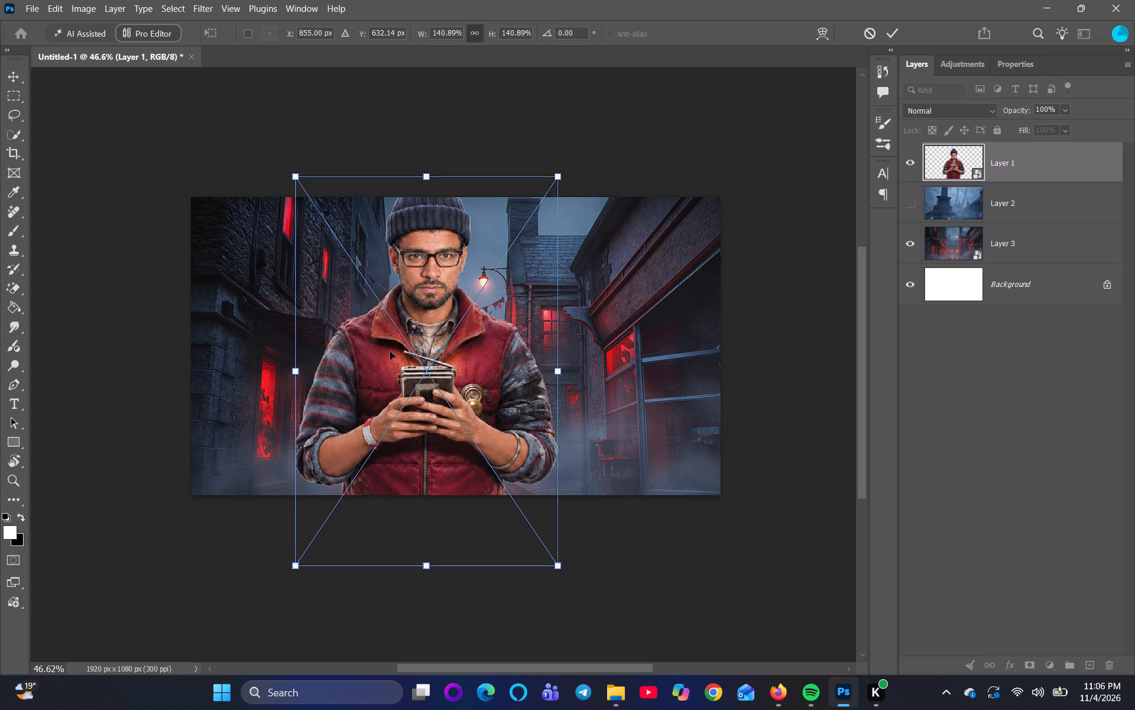
drag(404, 348, 417, 357)
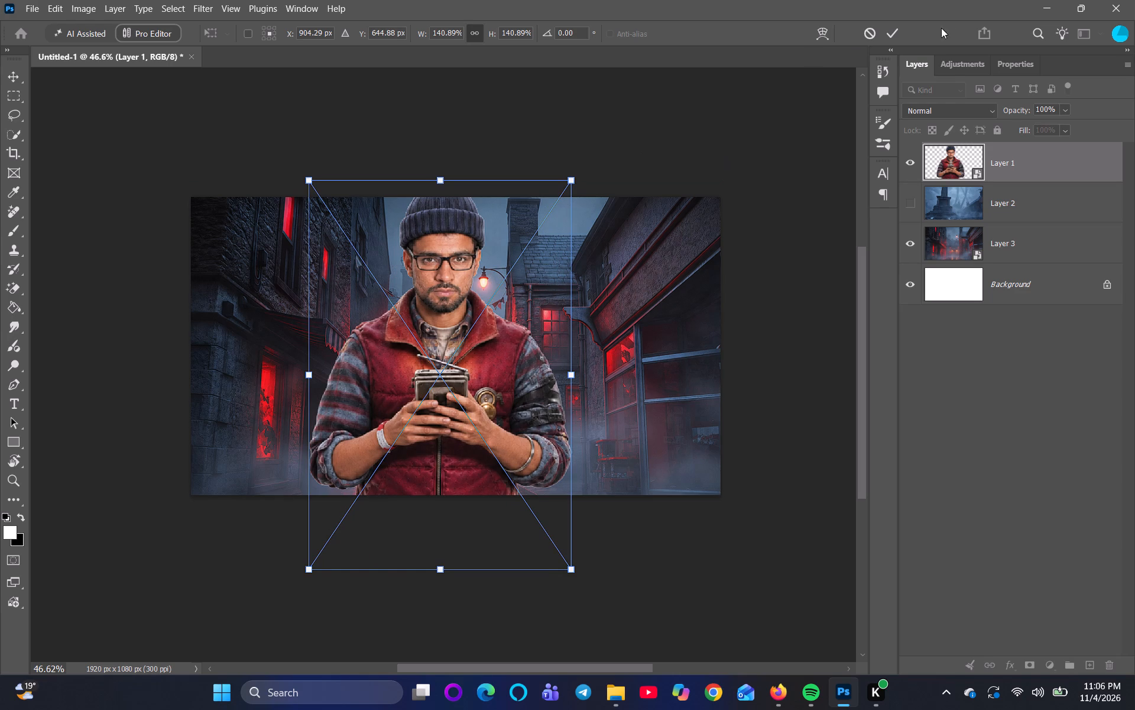
click(900, 33)
Reduce the figure on Layer 1 to about 123% and centre it horizontally, with its lower body cropped by the canvas bottom.
drag(563, 179, 546, 195)
drag(485, 272, 496, 282)
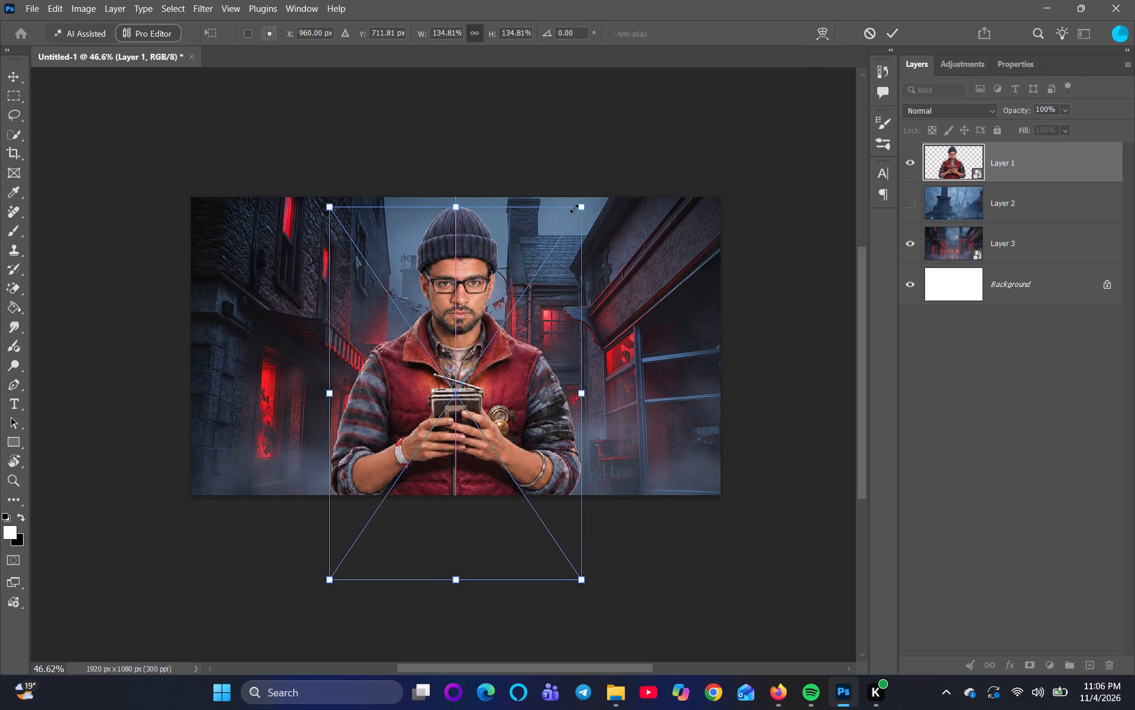
drag(576, 209, 547, 238)
drag(468, 346, 471, 331)
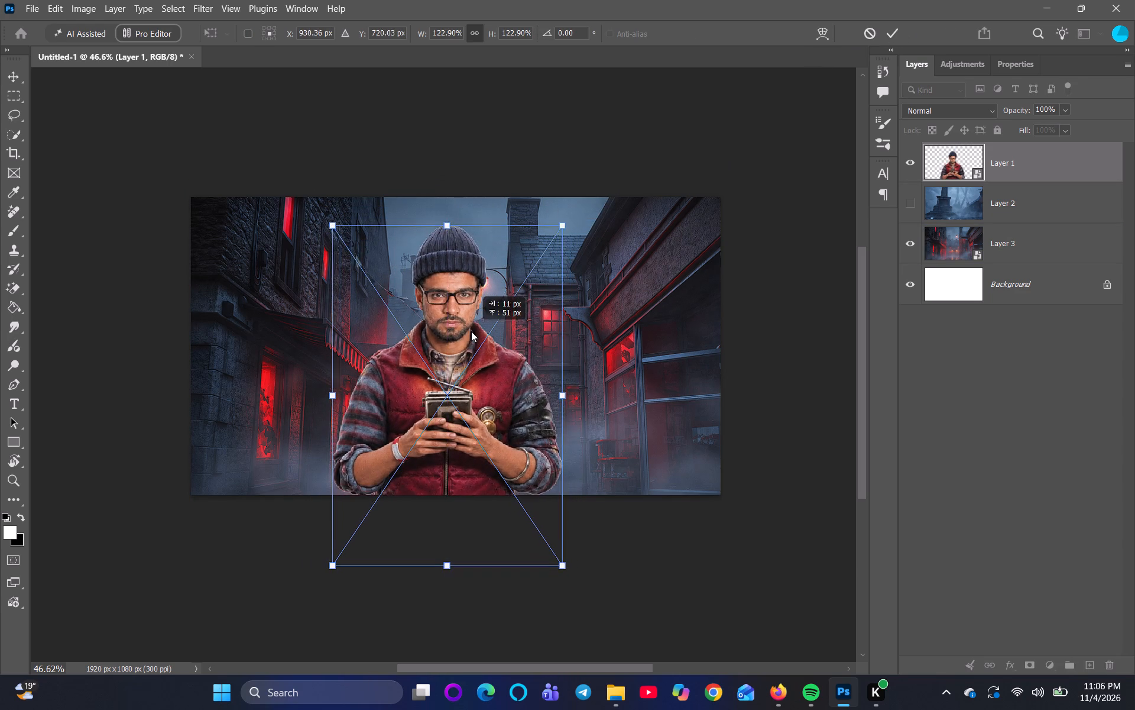
drag(471, 331, 481, 325)
click(887, 35)
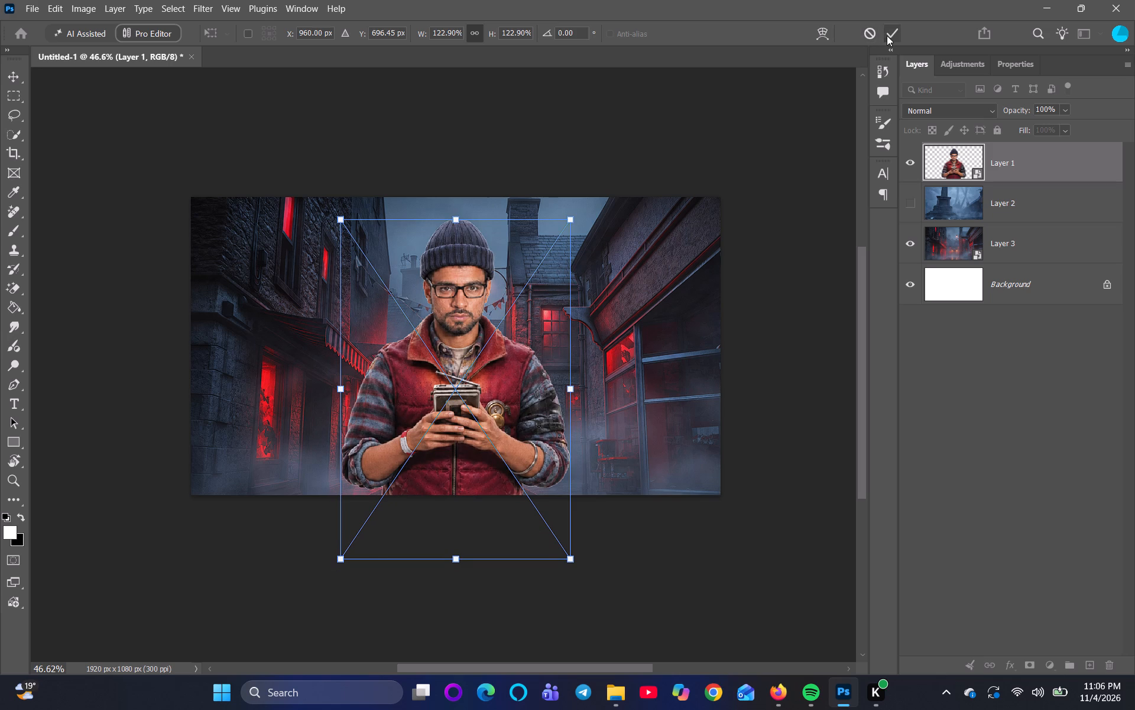
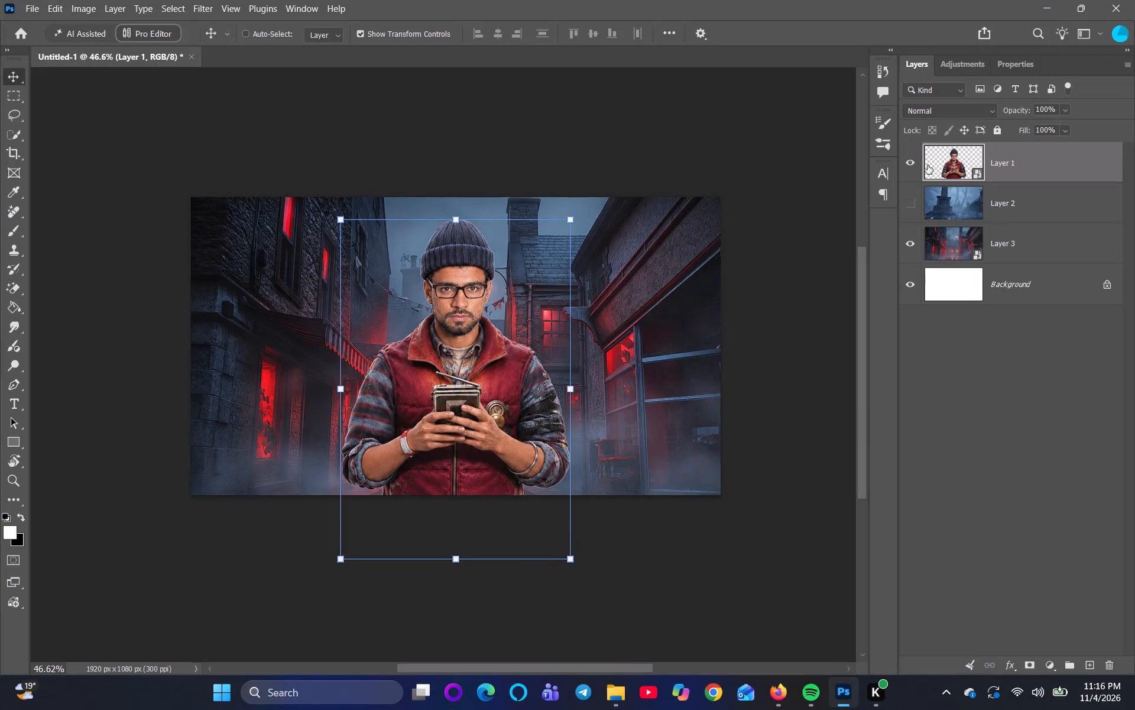
Hide the street on Layer 3 so the figure on Layer 1 shows alone over white, with Layer 1 selected.
click(898, 162)
click(912, 162)
click(964, 254)
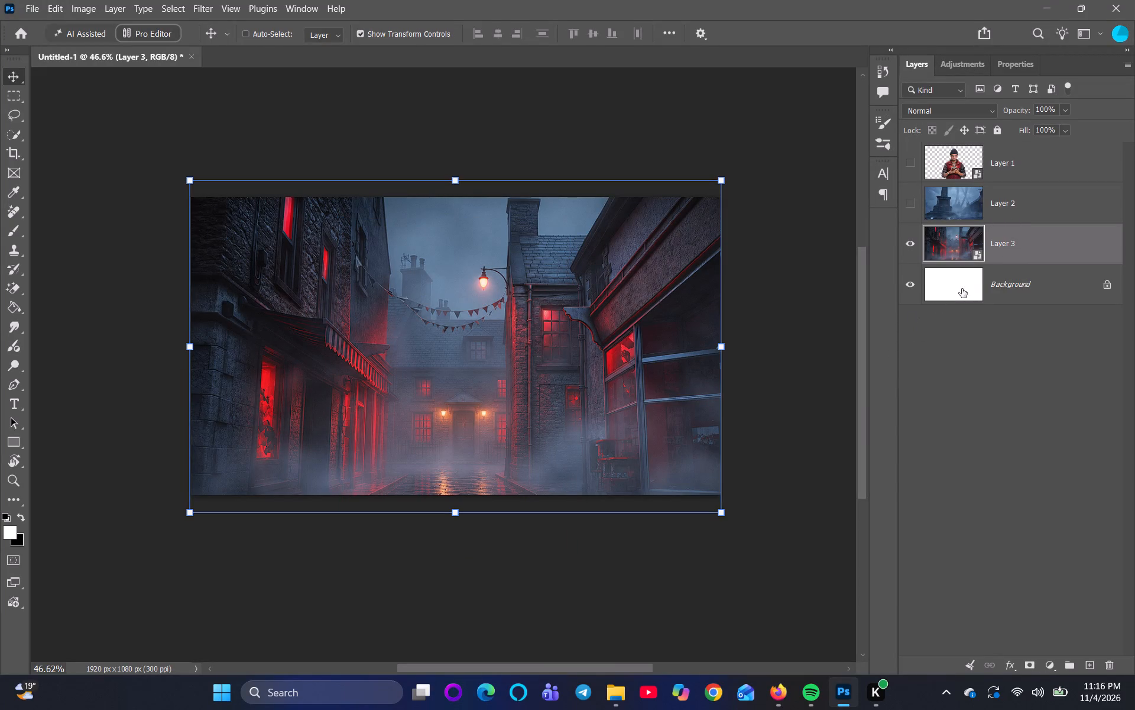
click(1016, 169)
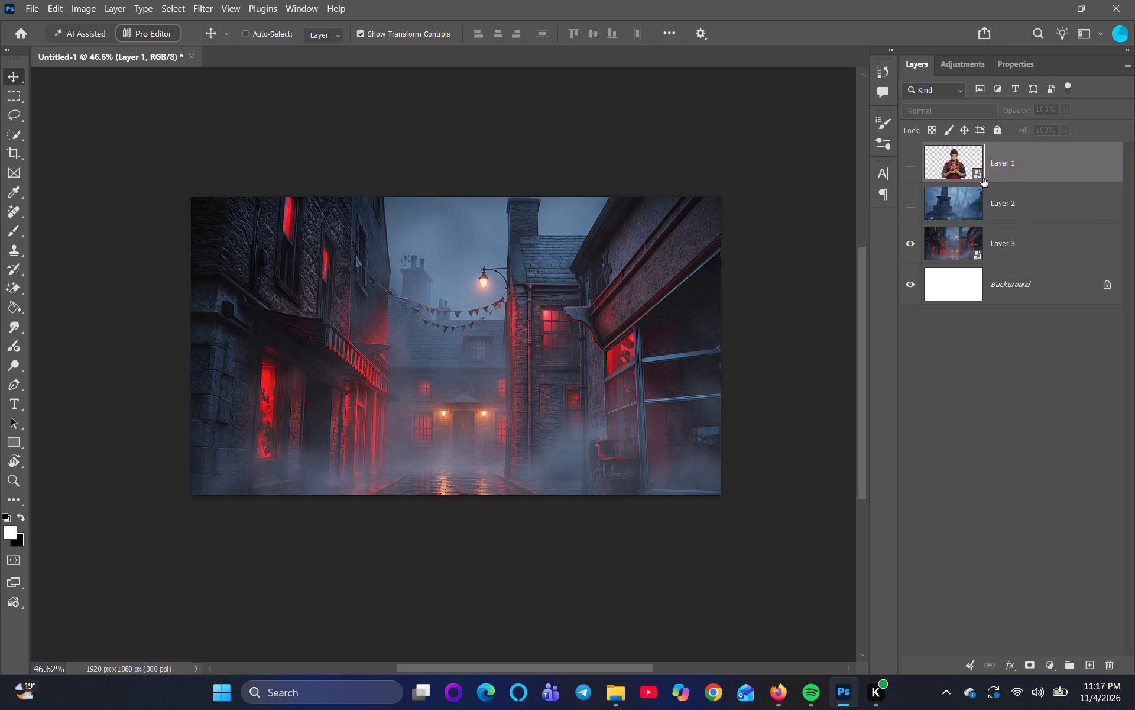
click(915, 243)
click(921, 159)
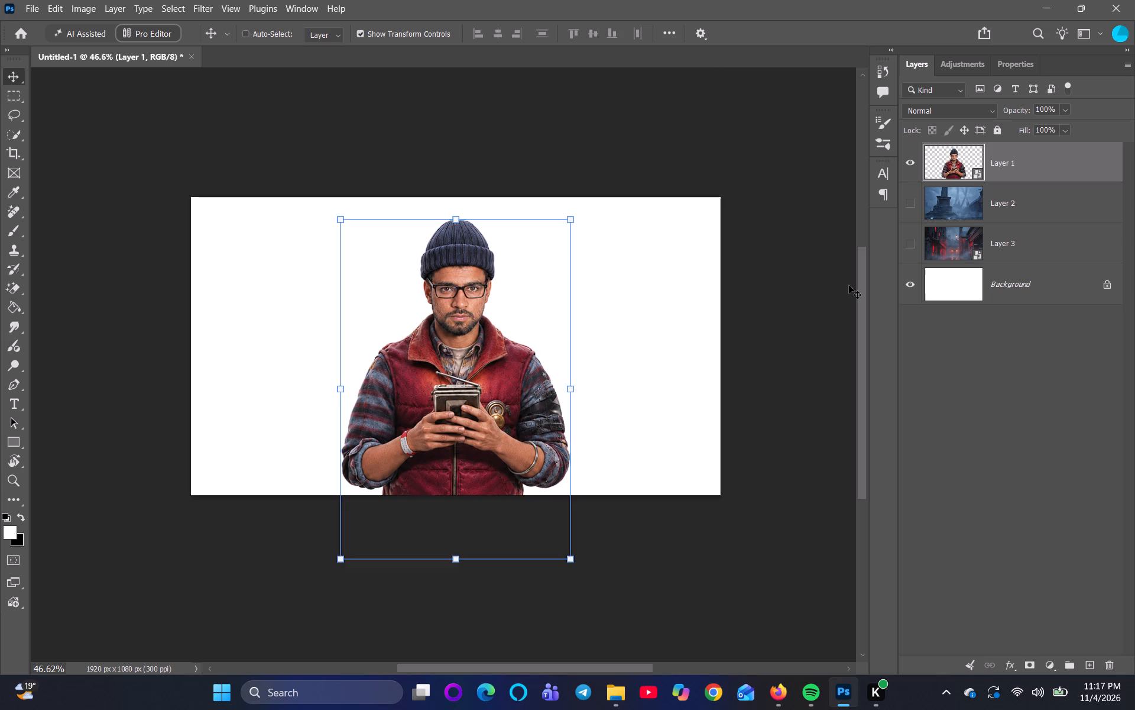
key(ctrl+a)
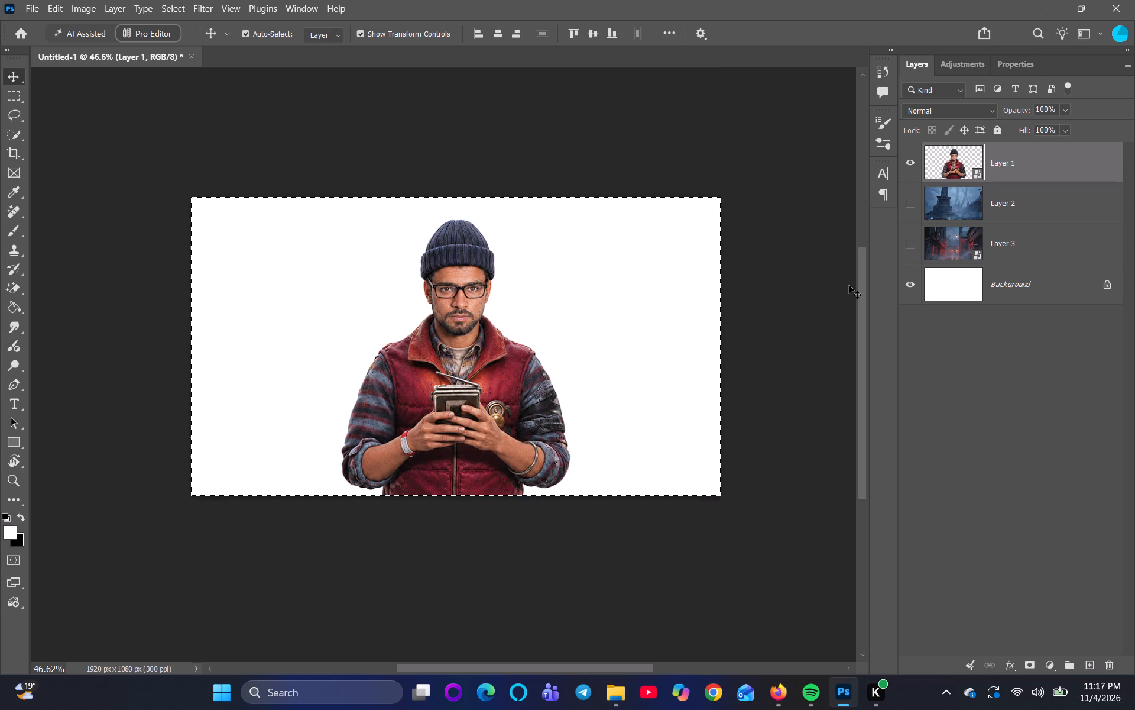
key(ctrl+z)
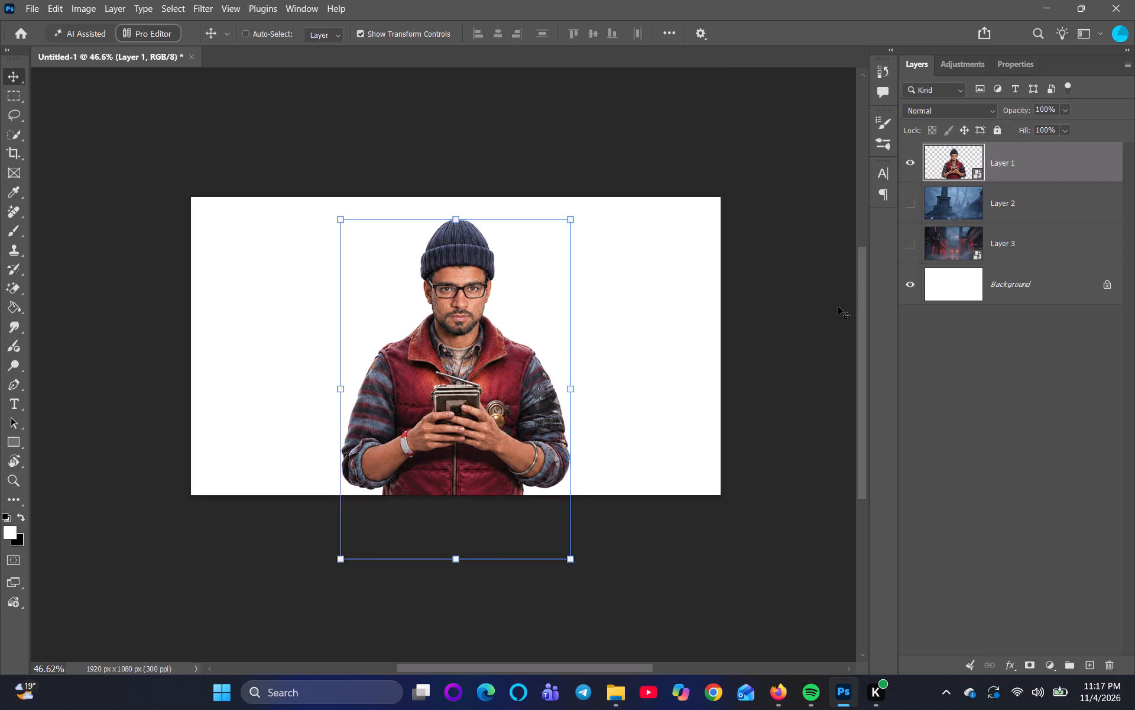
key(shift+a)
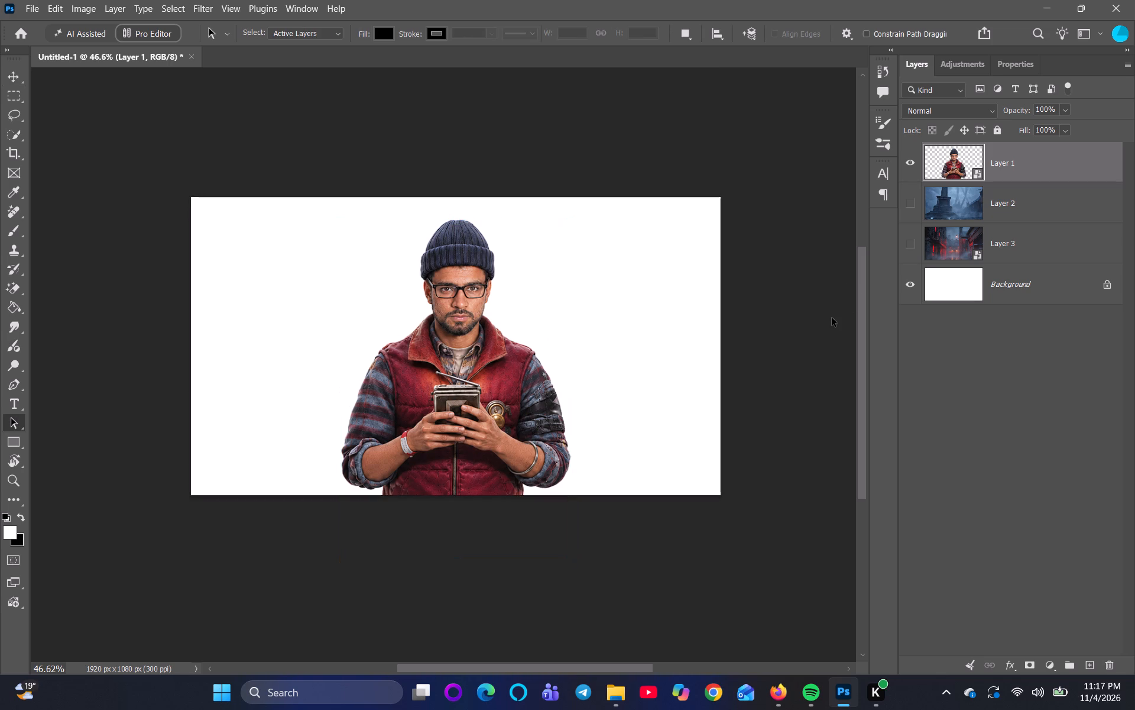
Open the figure on Layer 1 in the Camera Raw Filter and set its Exposure to +0.35.
key(ctrl+shift+a)
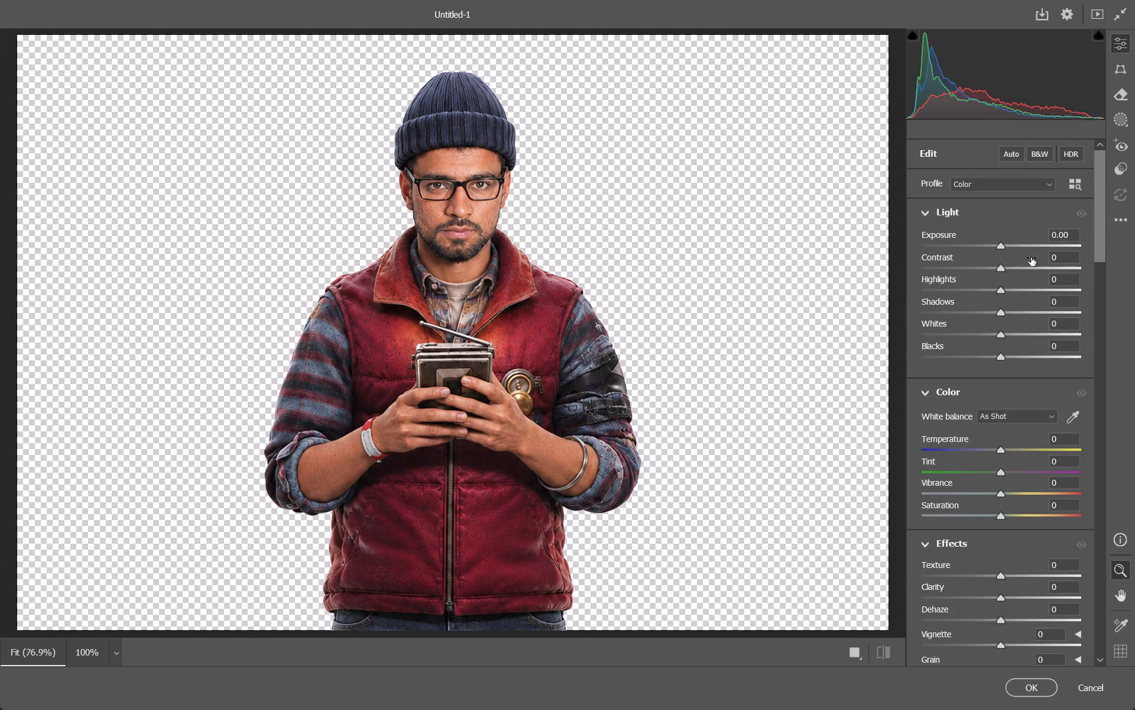
drag(1001, 246, 1004, 246)
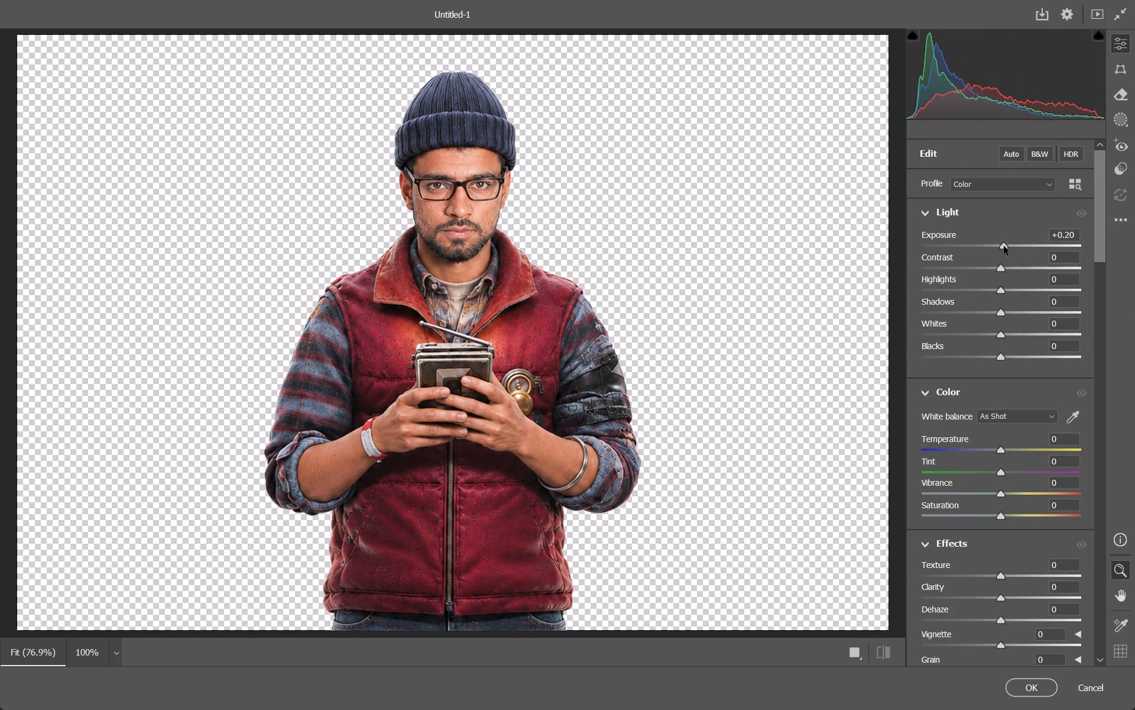
drag(1004, 246, 1017, 250)
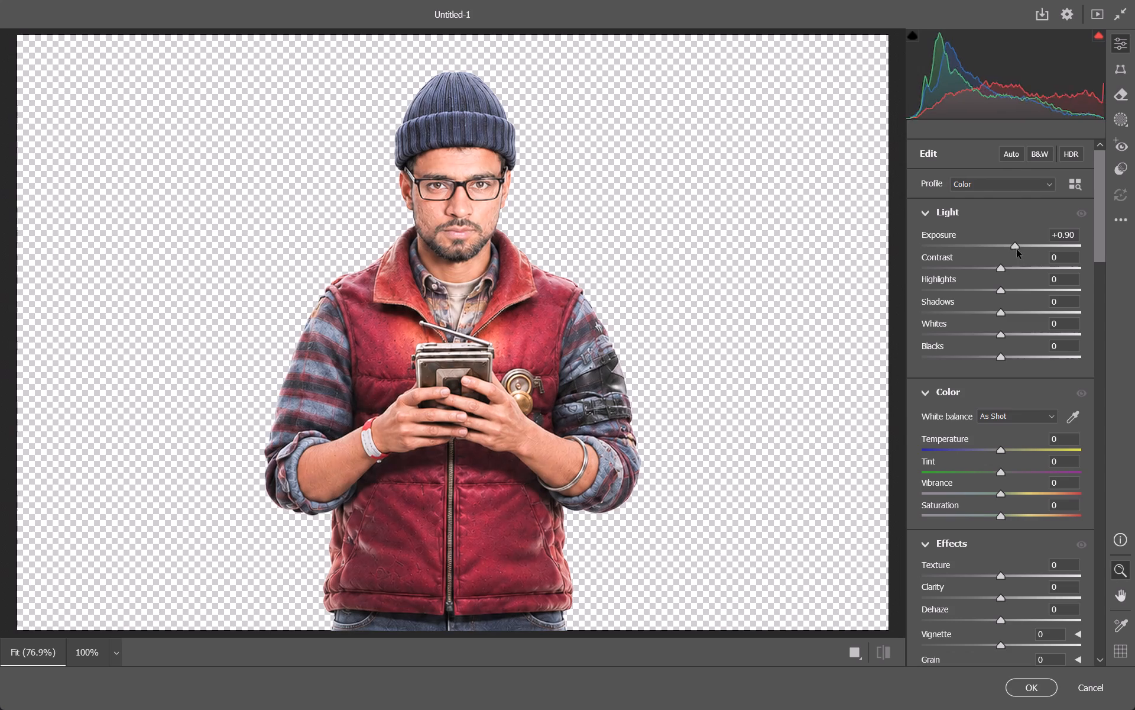
drag(1017, 250, 1008, 253)
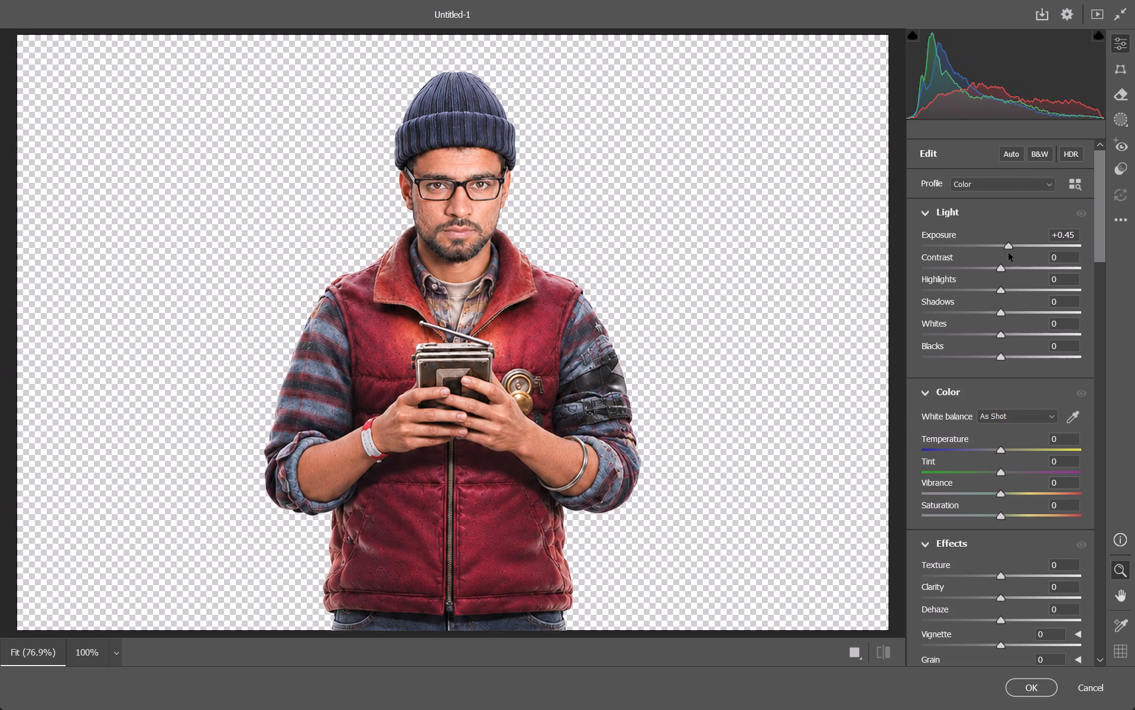
drag(1008, 253, 1012, 252)
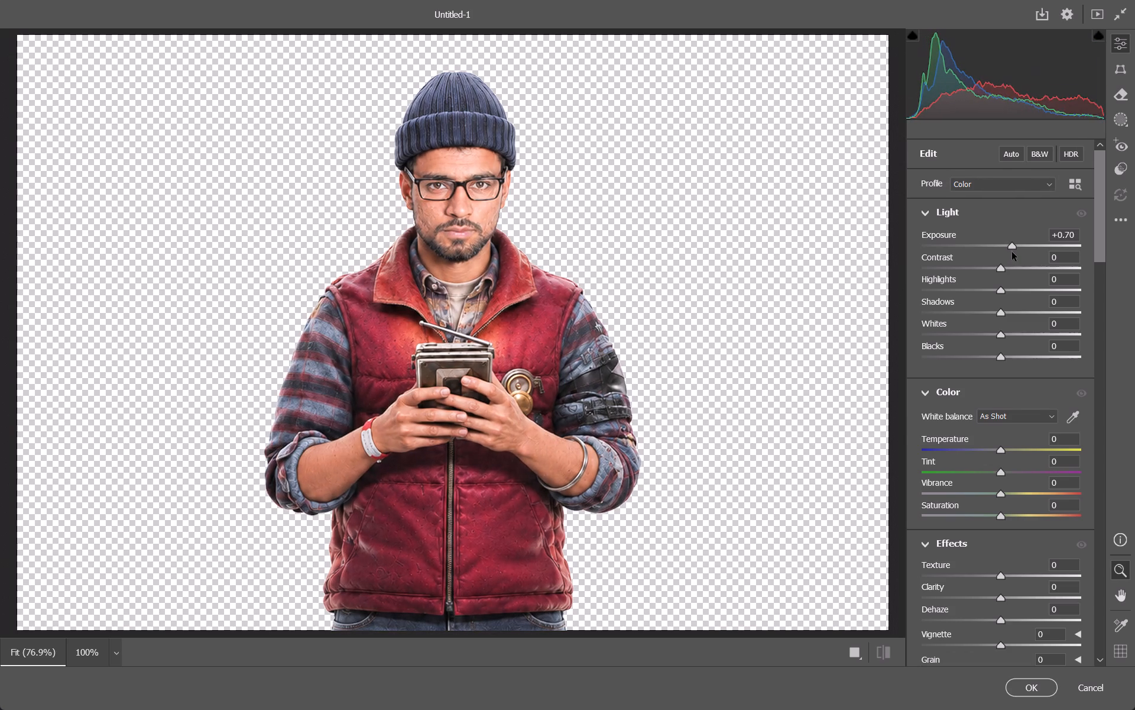
drag(1012, 252, 1007, 251)
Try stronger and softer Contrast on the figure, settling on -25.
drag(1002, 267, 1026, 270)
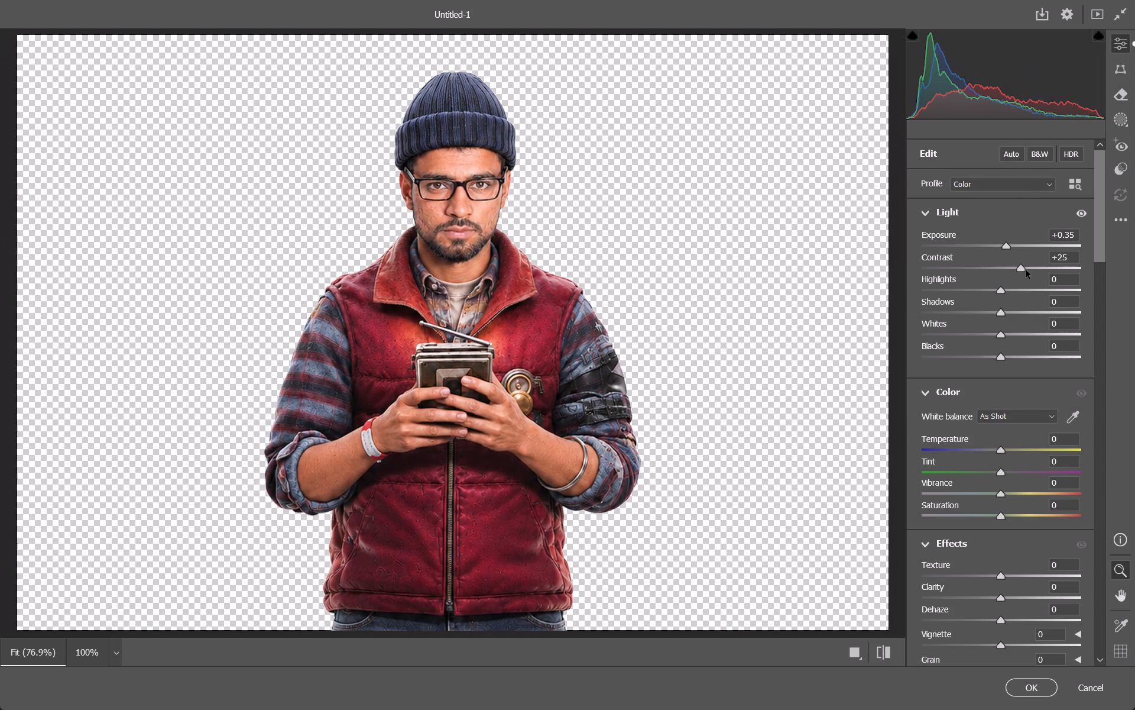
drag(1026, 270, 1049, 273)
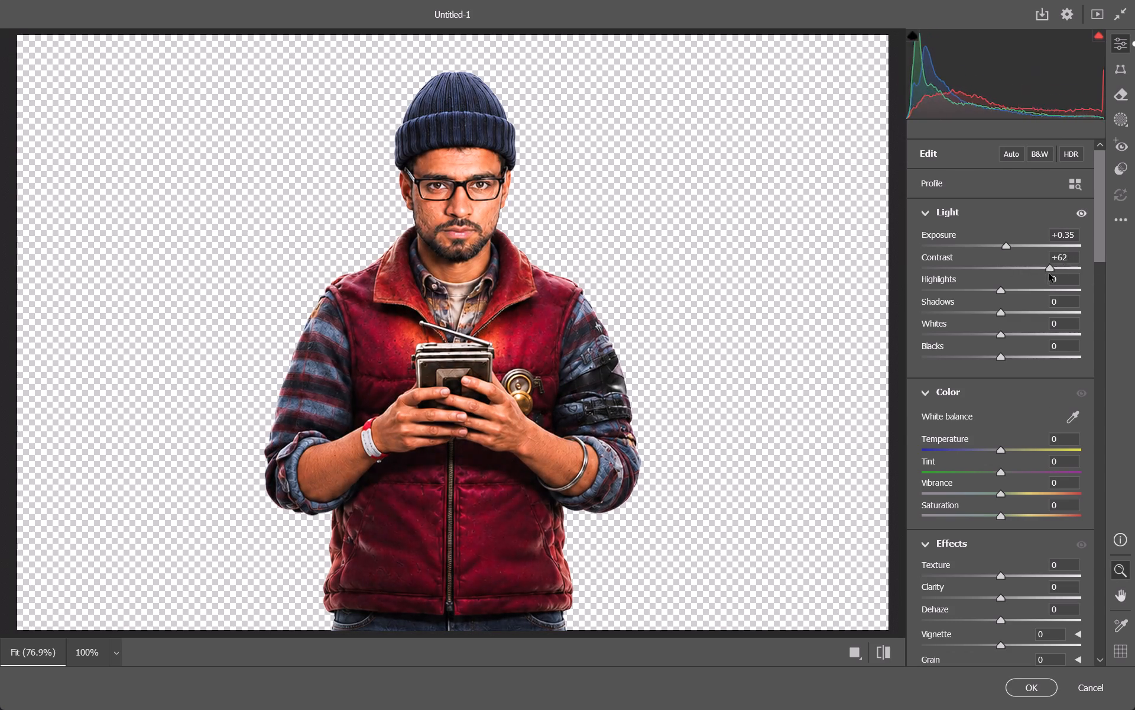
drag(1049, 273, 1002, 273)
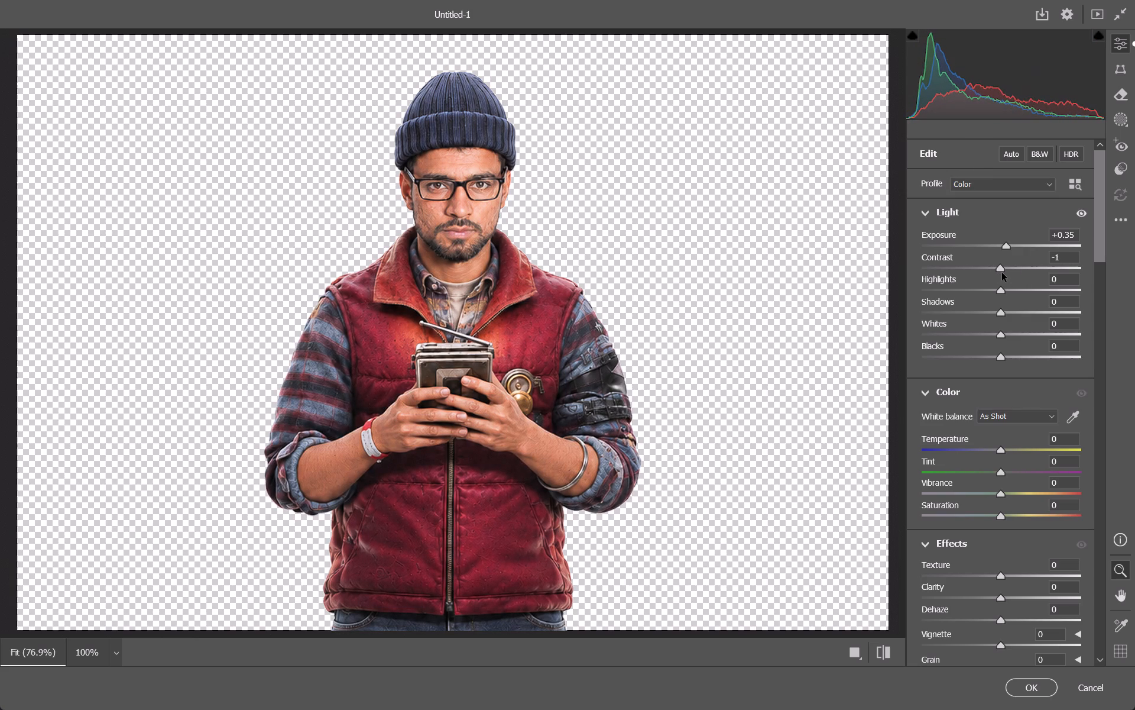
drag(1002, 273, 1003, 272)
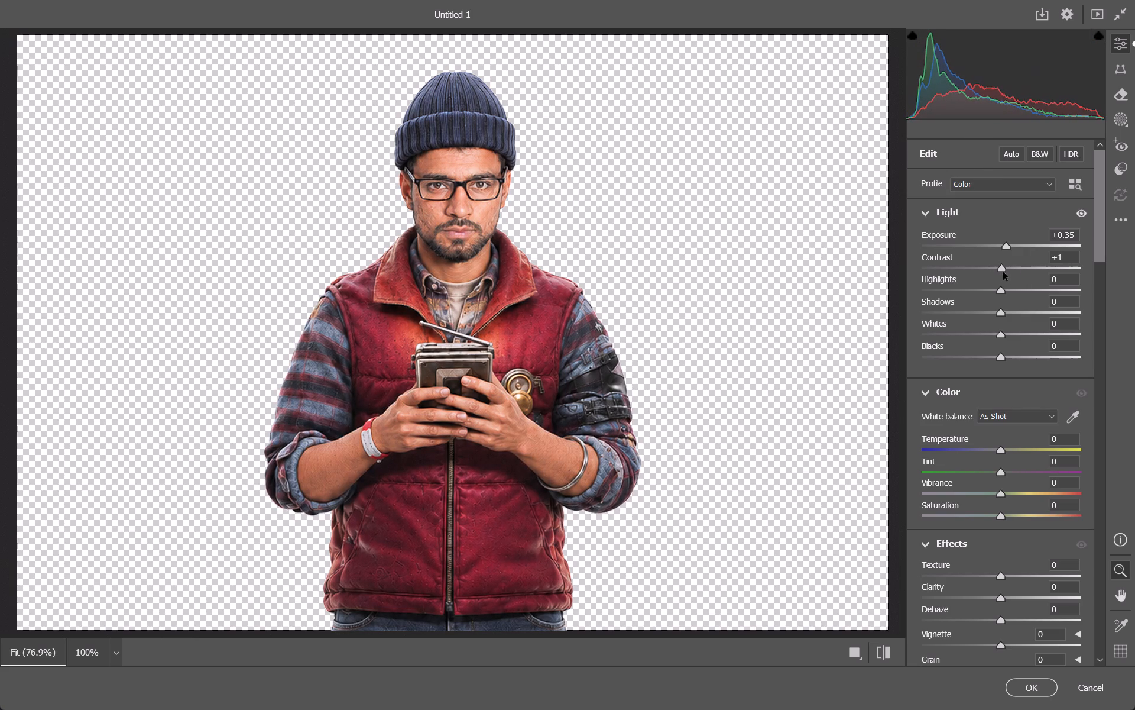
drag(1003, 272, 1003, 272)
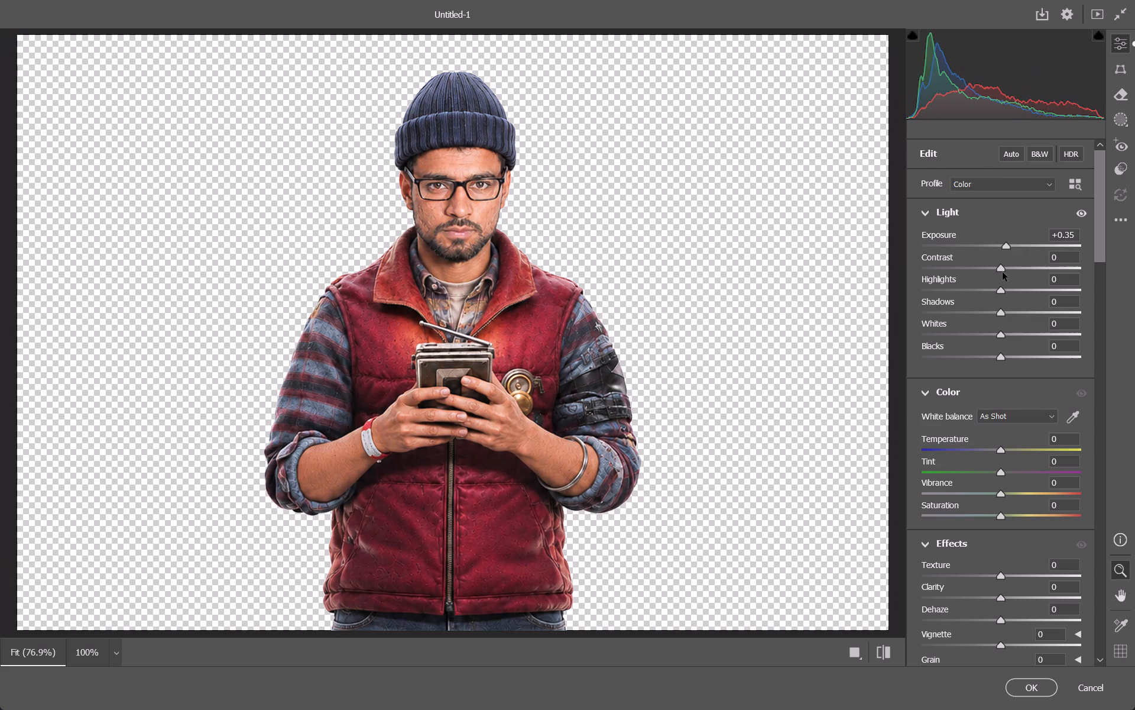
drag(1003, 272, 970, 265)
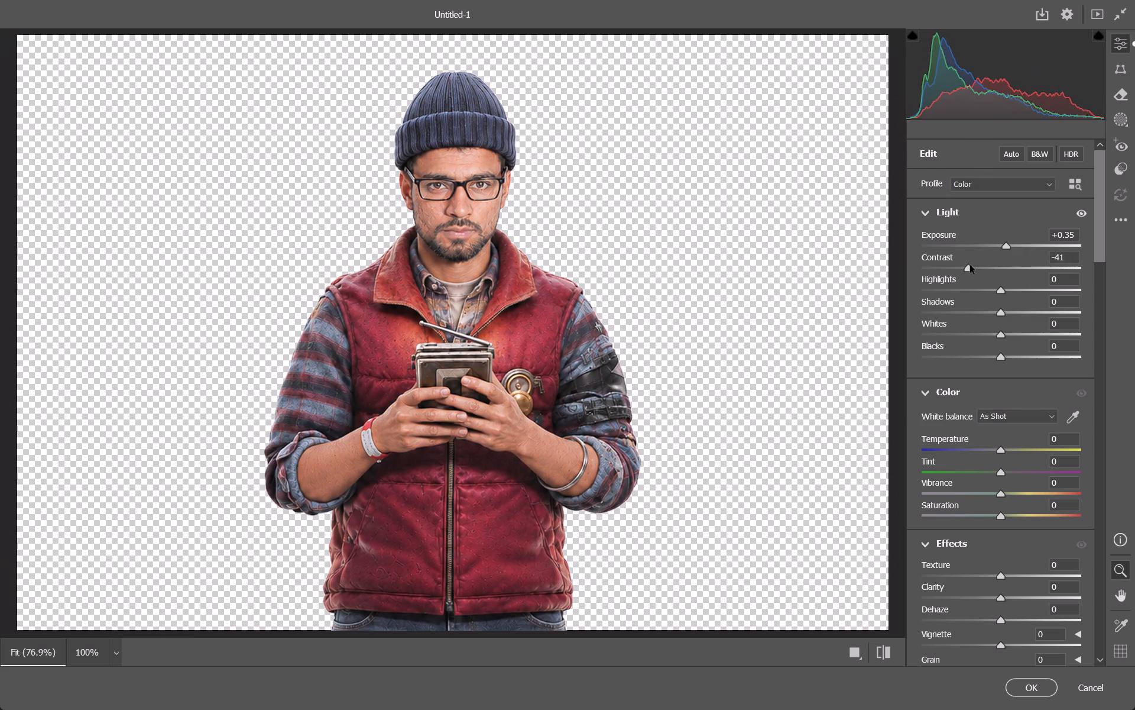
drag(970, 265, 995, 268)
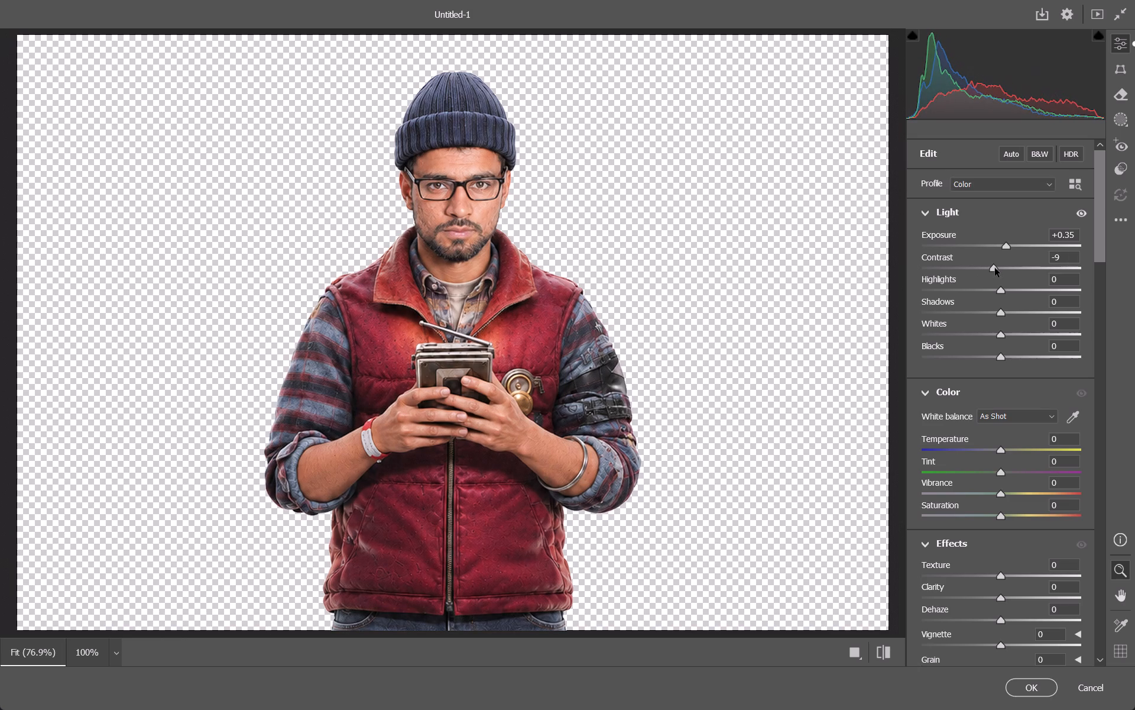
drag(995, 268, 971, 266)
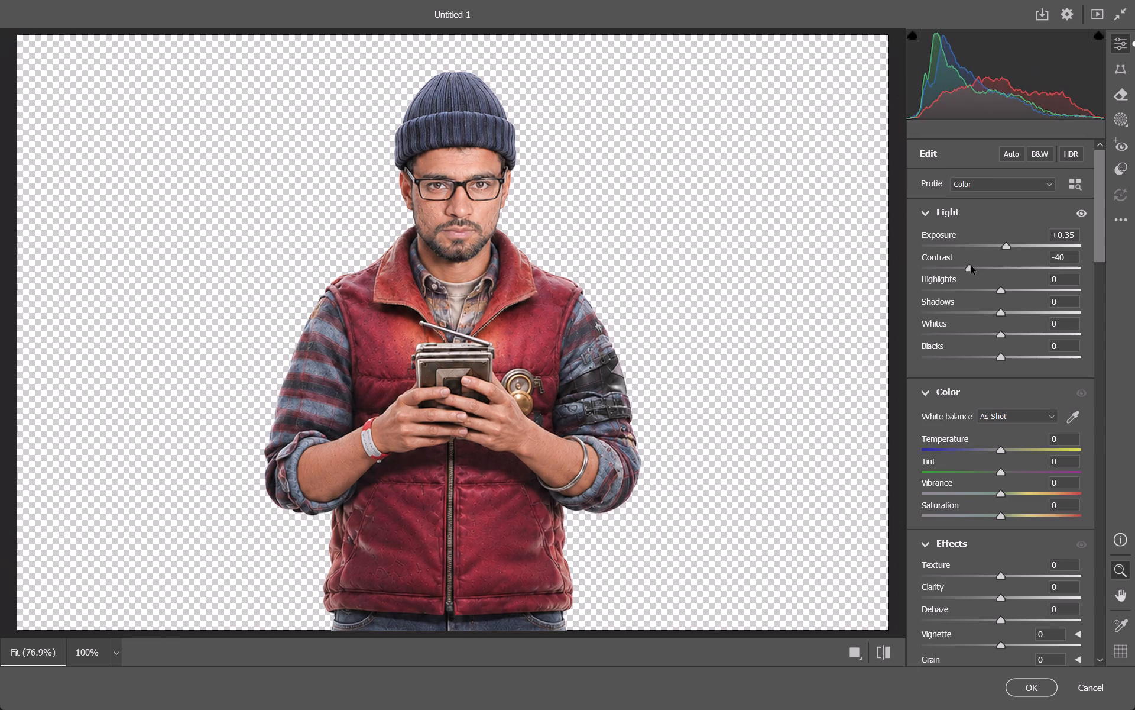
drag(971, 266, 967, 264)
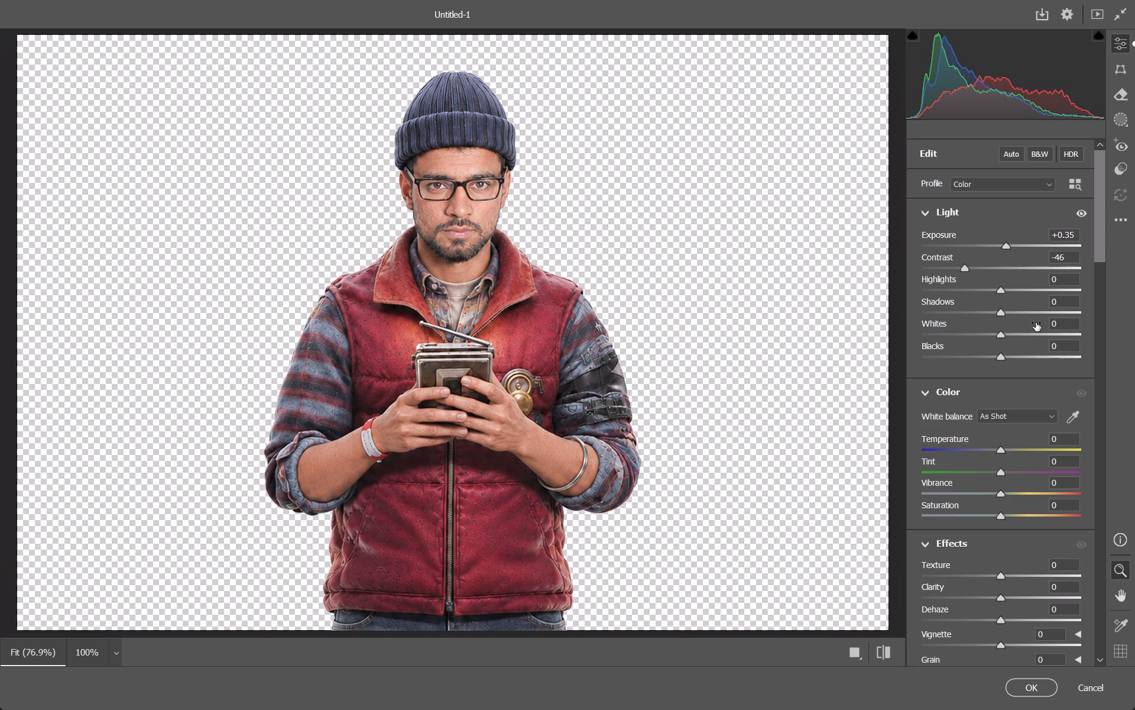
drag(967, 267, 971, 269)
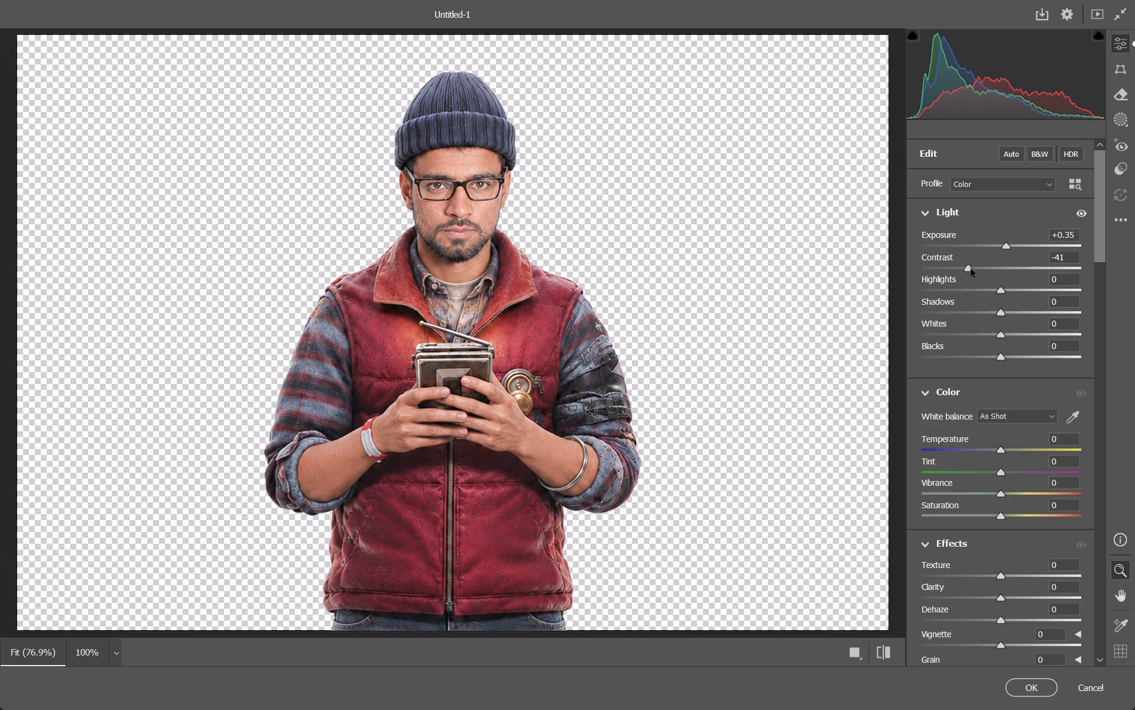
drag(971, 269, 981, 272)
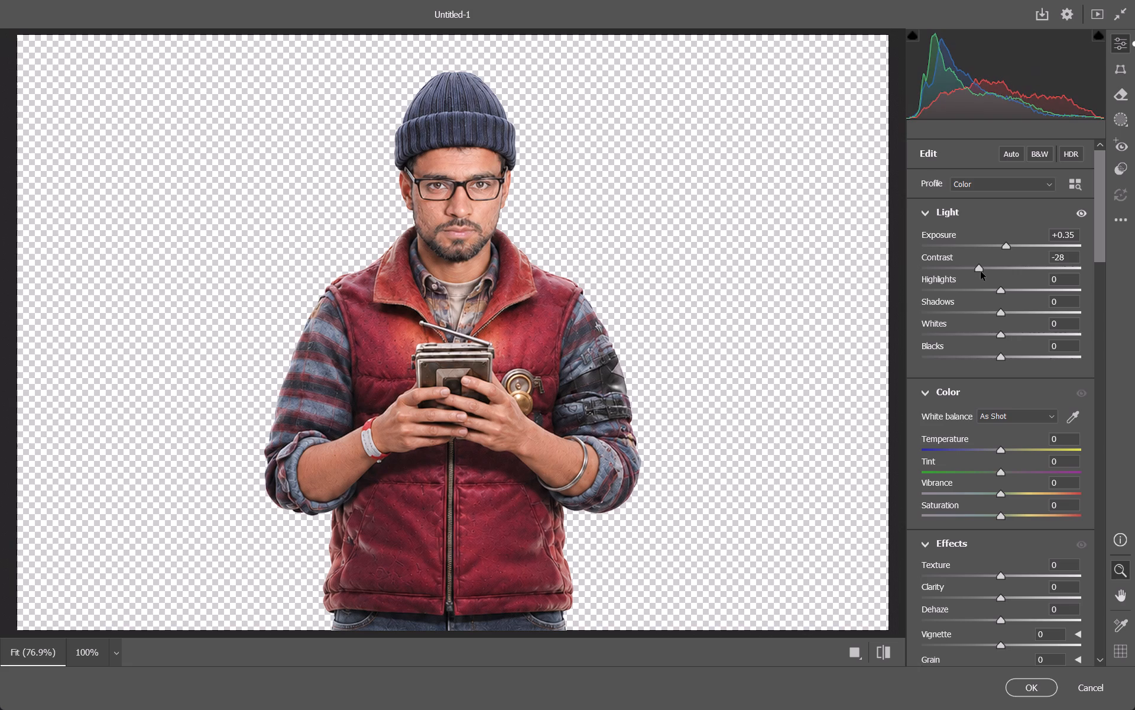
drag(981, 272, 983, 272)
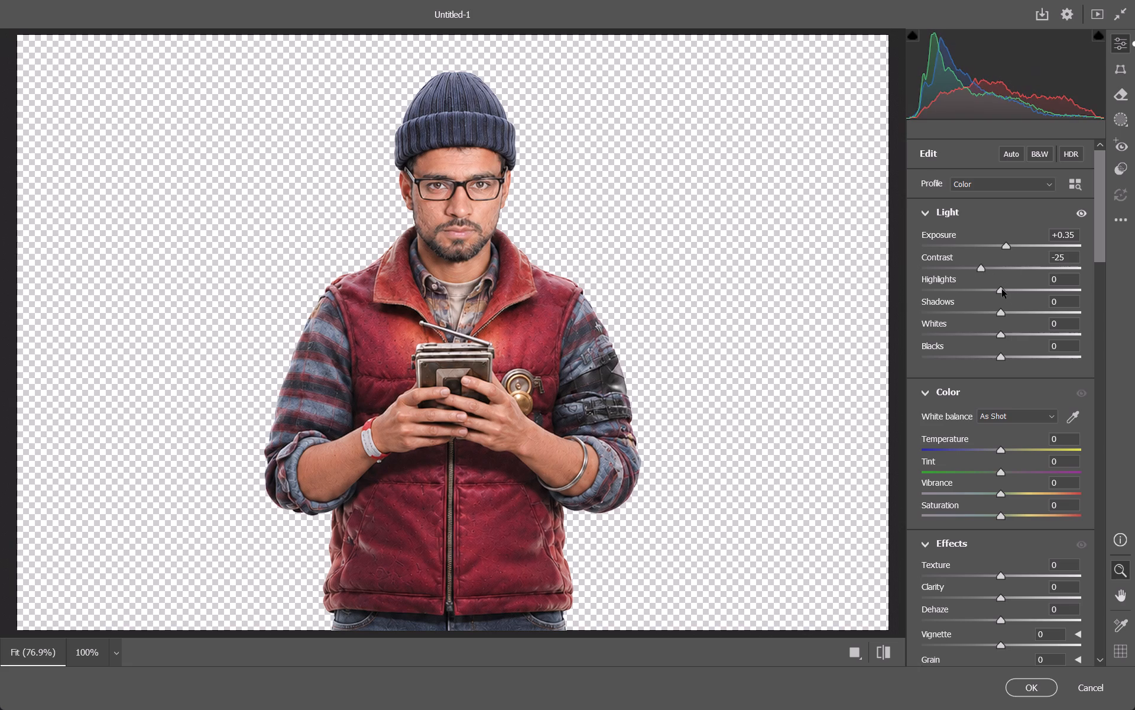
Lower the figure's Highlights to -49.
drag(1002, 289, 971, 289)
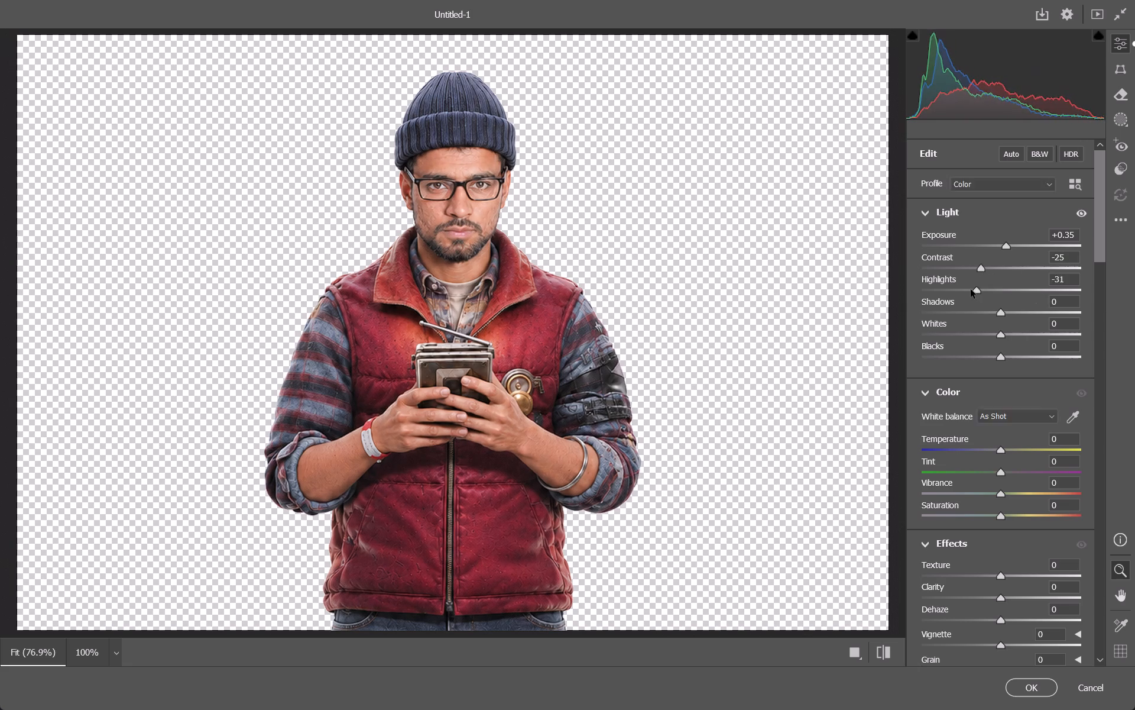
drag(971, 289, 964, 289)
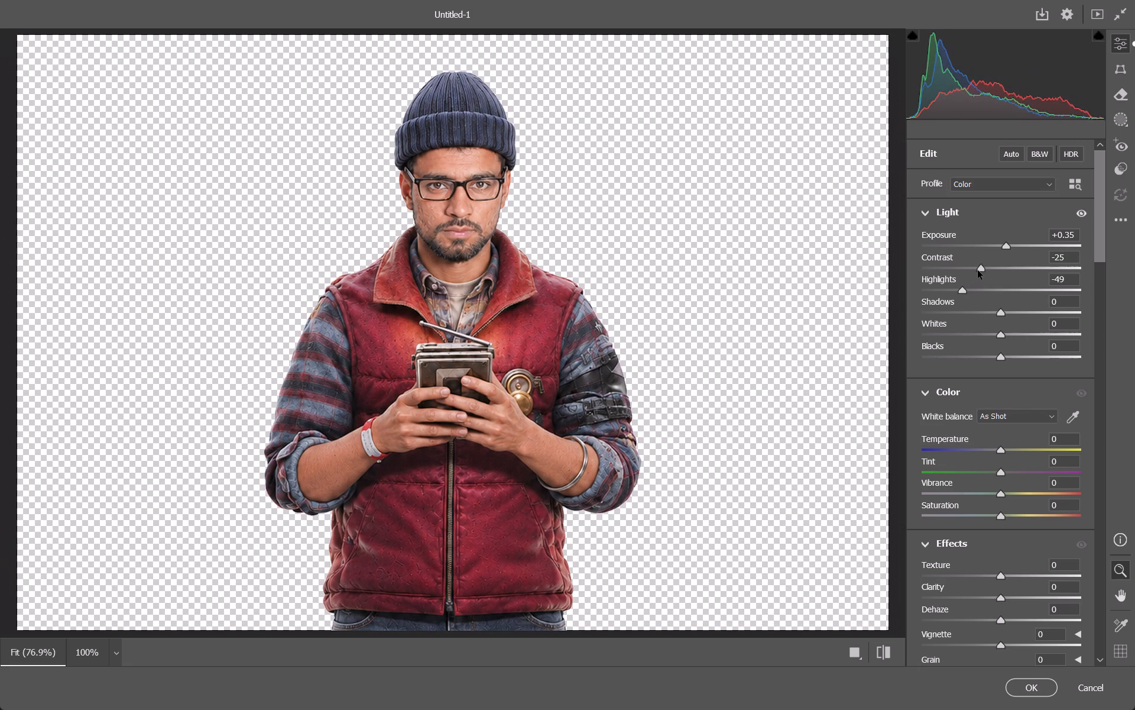
Refine the figure's light settings to Contrast -45, Highlights +9 and Shadows +14.
drag(978, 270, 964, 270)
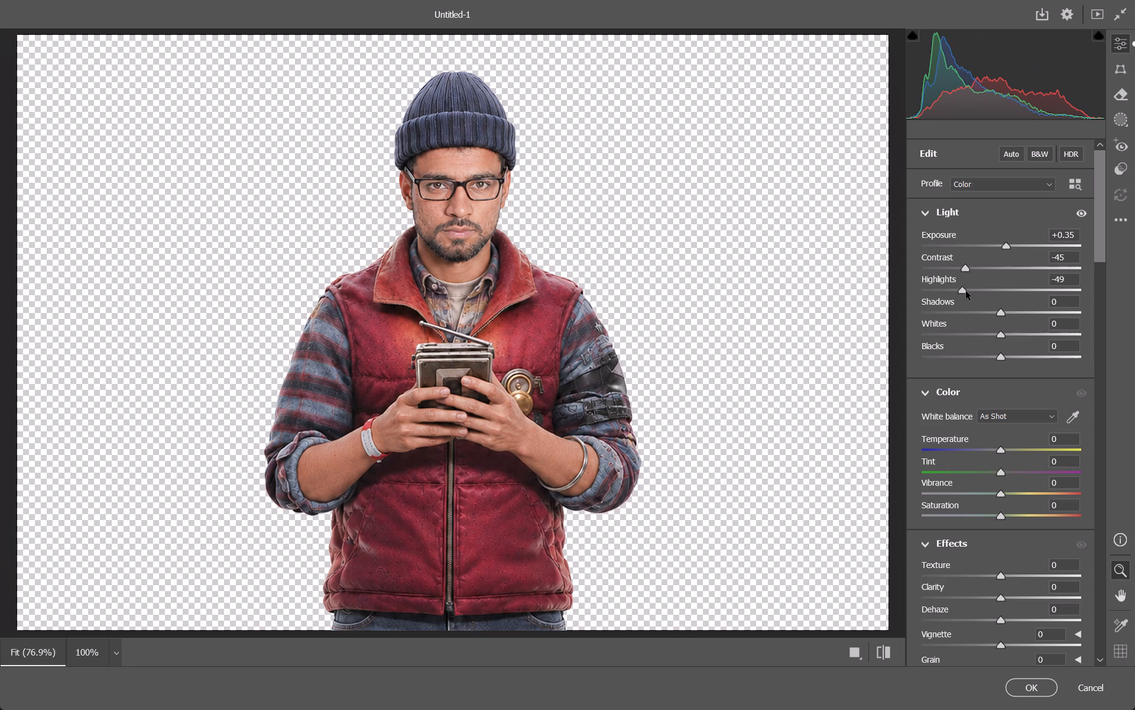
drag(966, 291, 1000, 295)
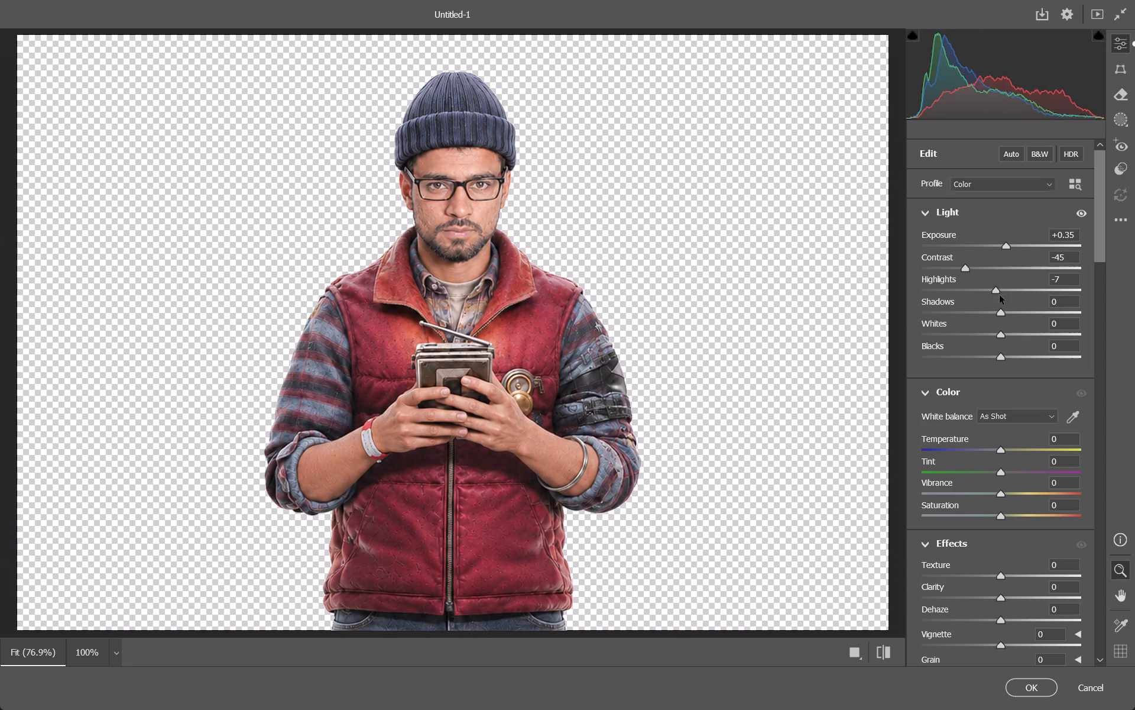
drag(1000, 295, 1012, 296)
drag(997, 312, 1004, 312)
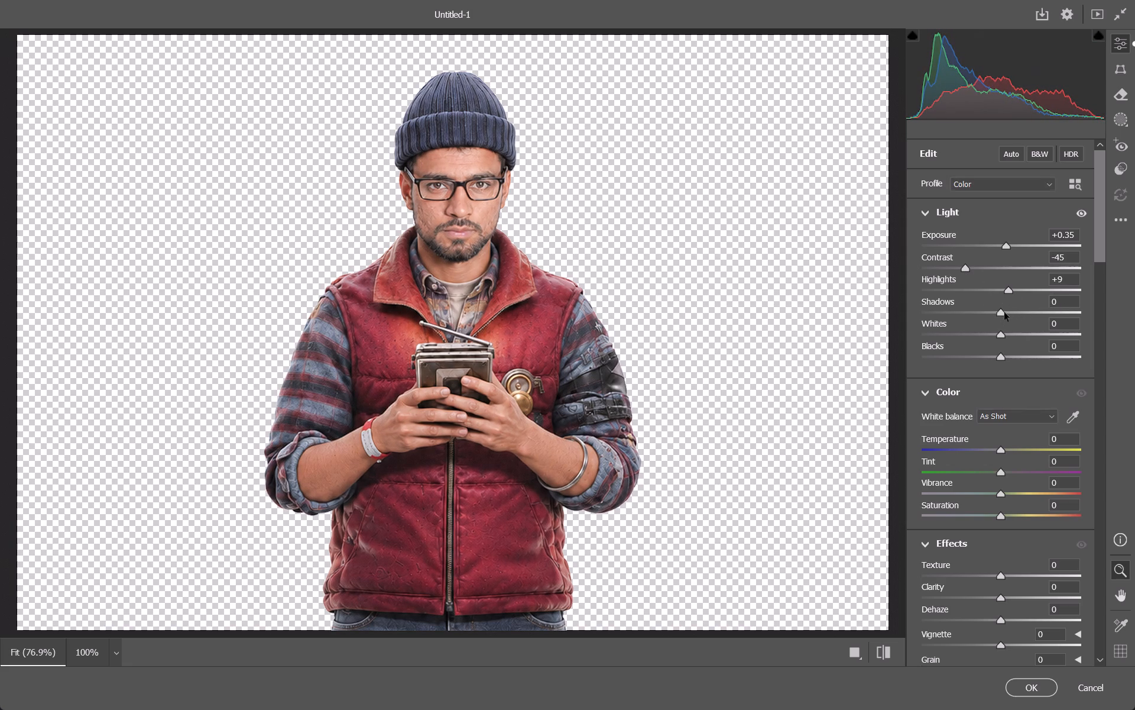
drag(1004, 312, 1008, 314)
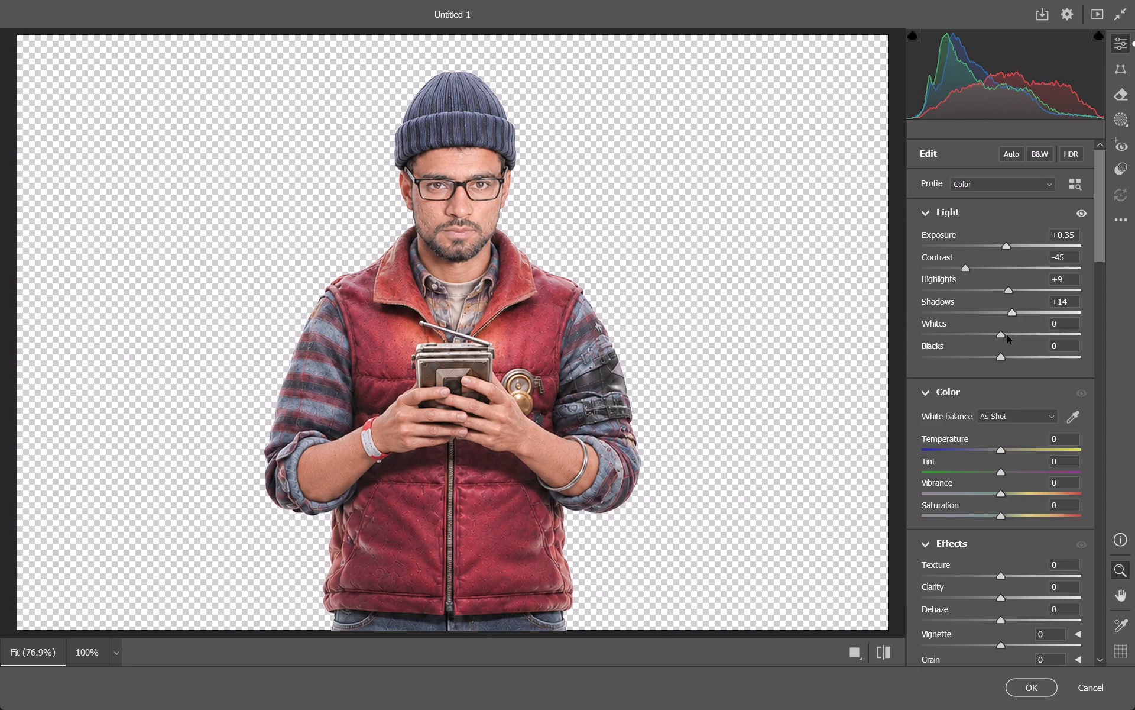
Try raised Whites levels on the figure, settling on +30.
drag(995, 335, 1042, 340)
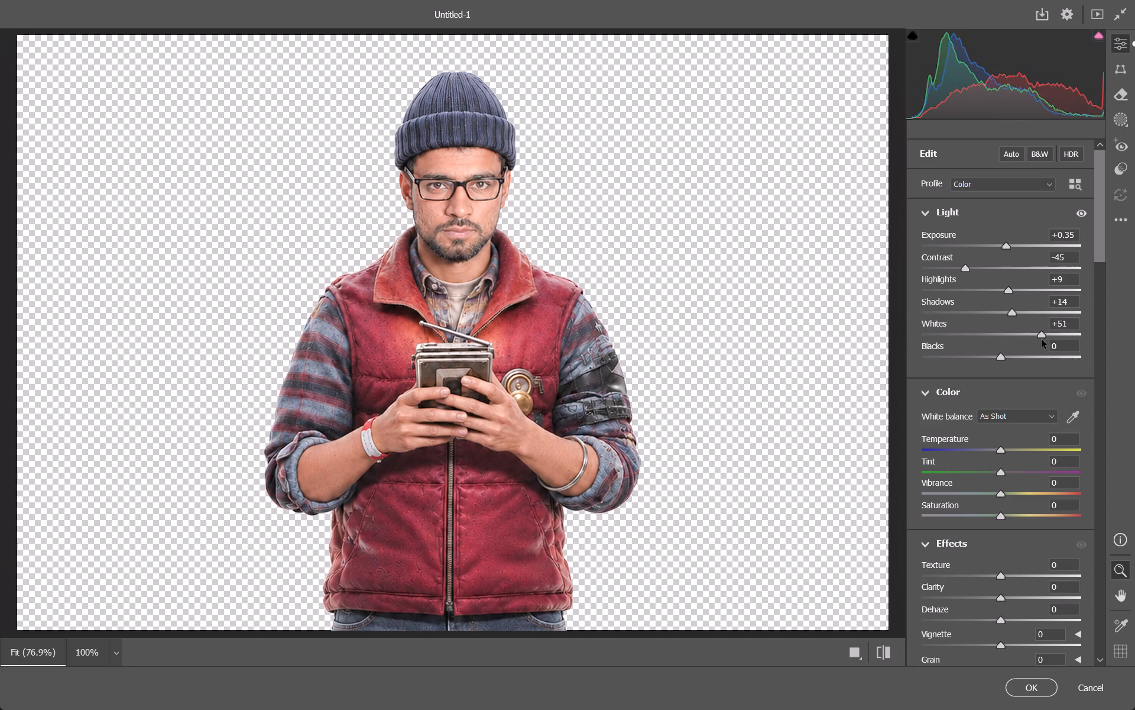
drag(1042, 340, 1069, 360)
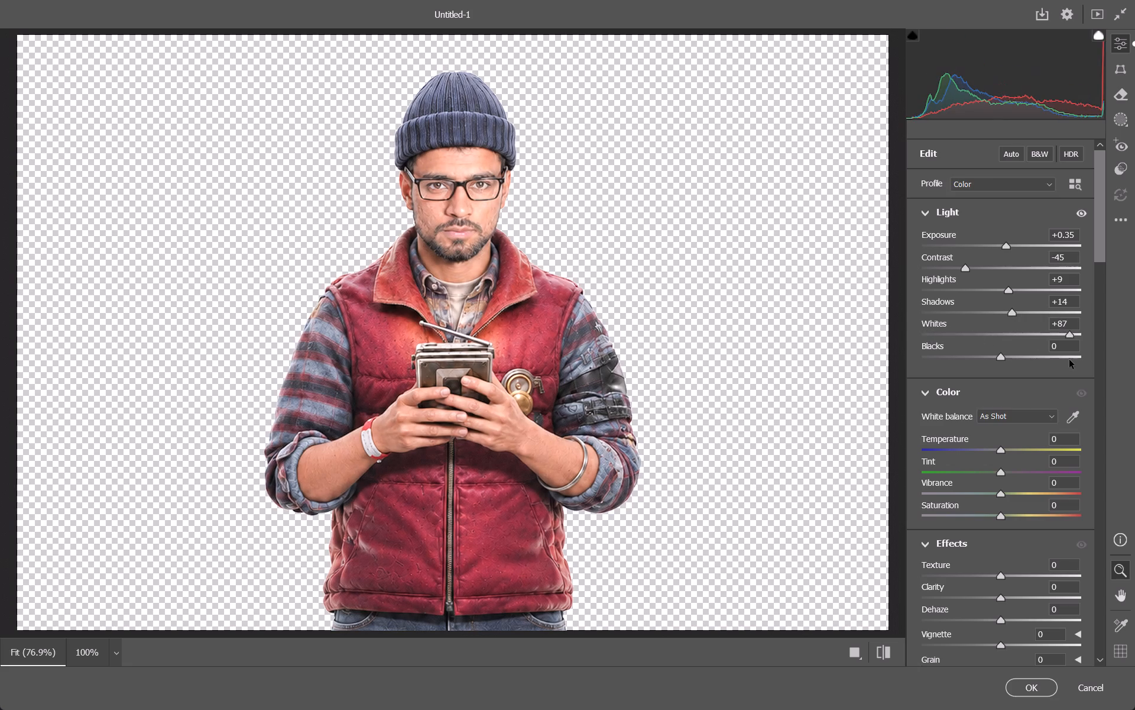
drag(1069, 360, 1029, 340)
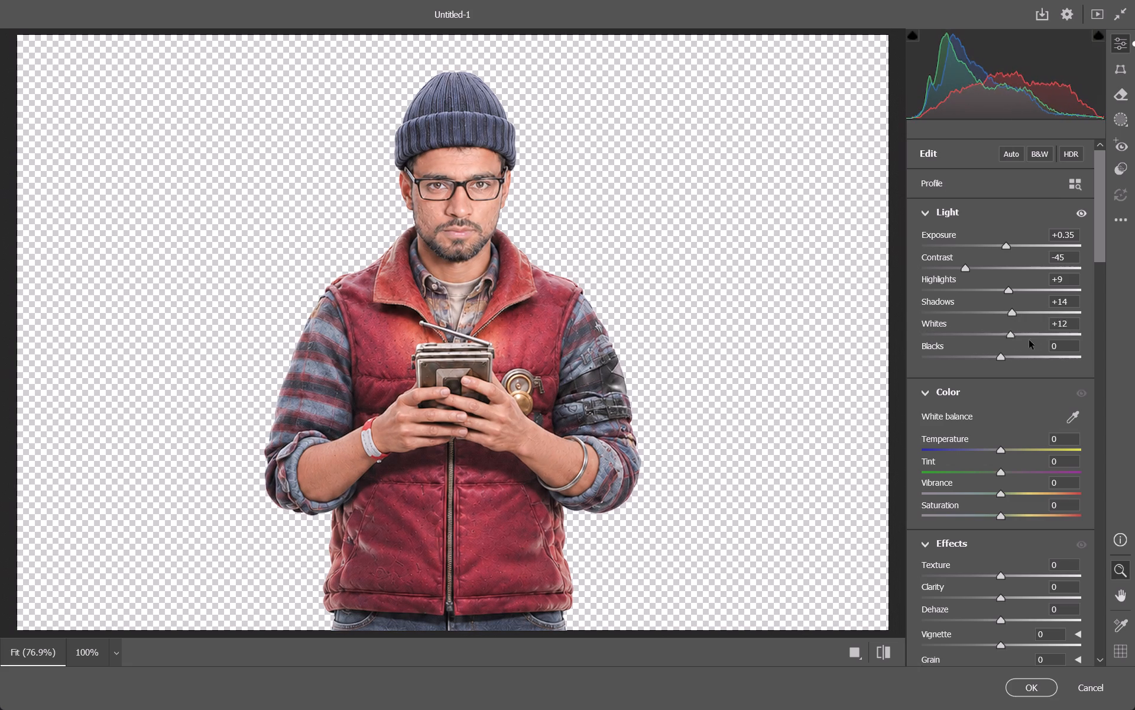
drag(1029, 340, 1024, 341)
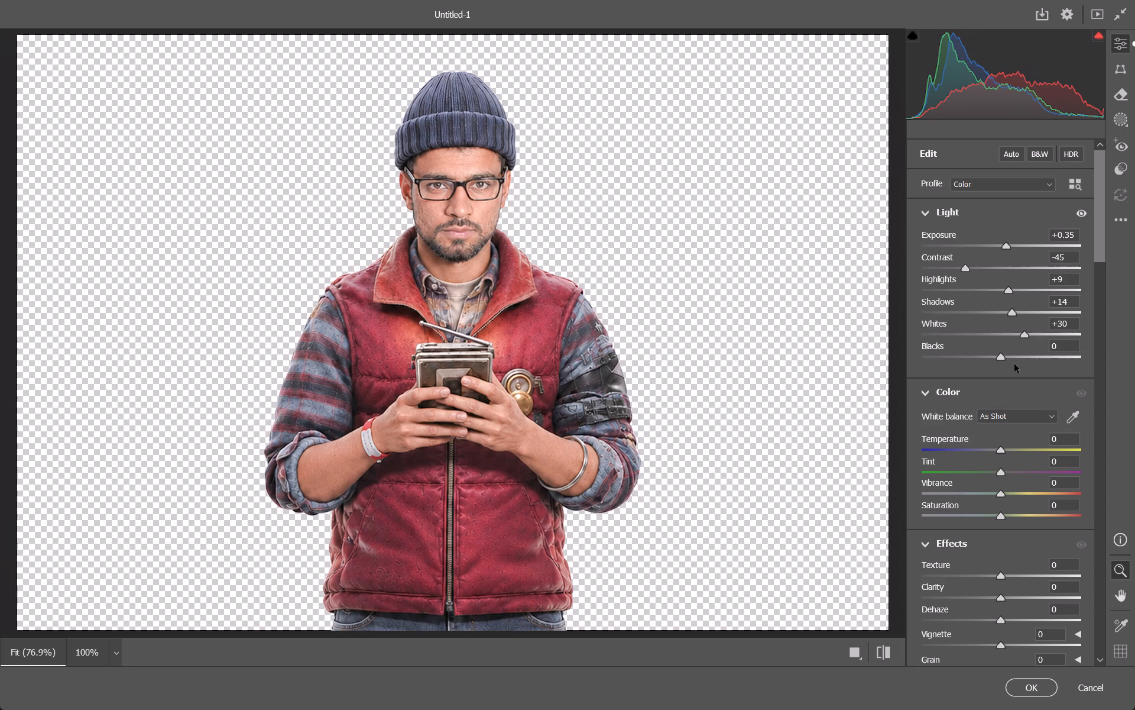
Set the figure's Blacks to +4 and its Whites to +2.
click(997, 358)
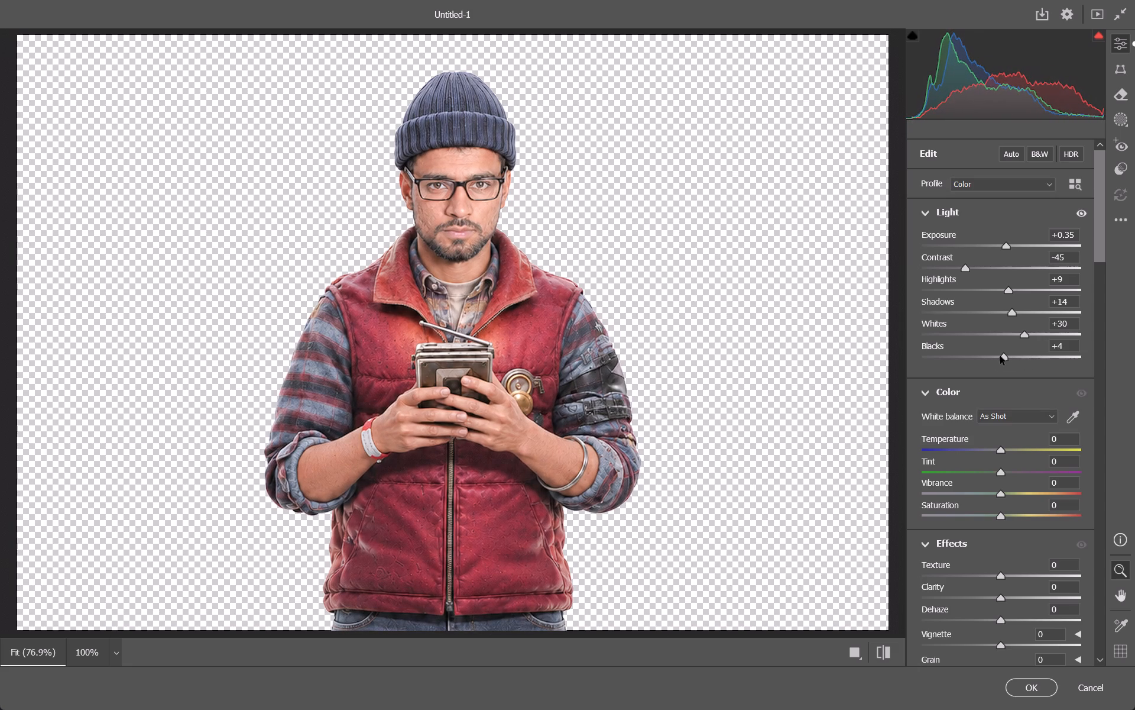
drag(1023, 334, 1001, 336)
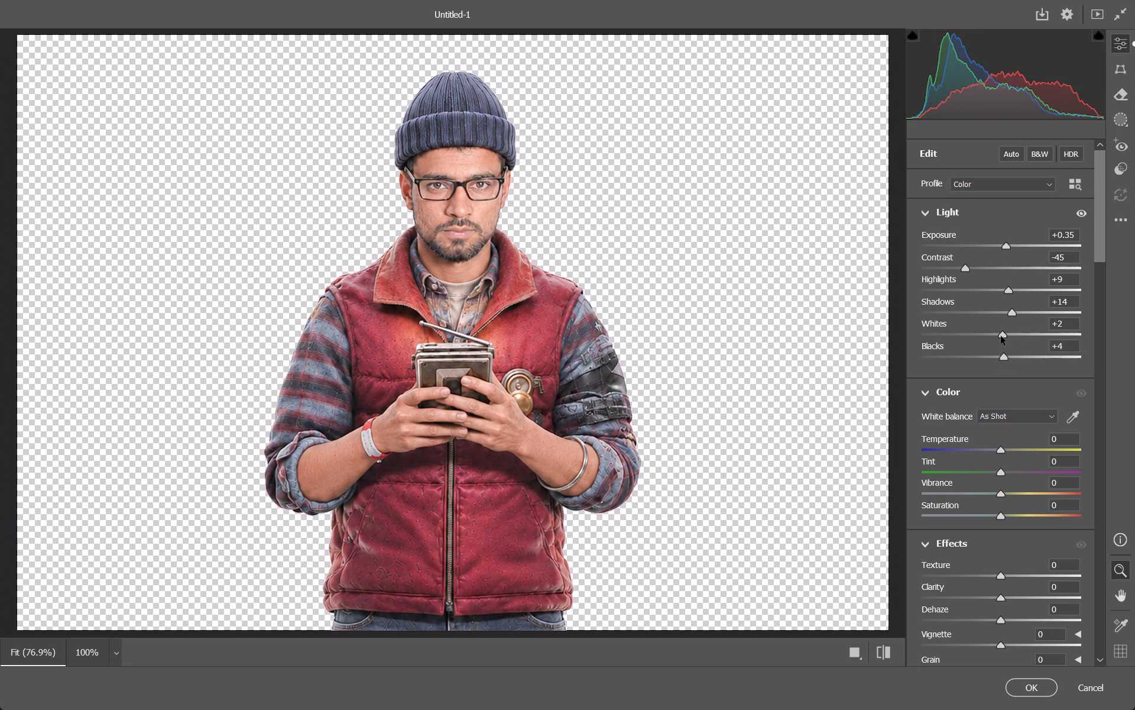
Set the figure's Whites to +7 and Shadows to +6.
drag(1001, 336, 1006, 338)
drag(1013, 314, 1017, 315)
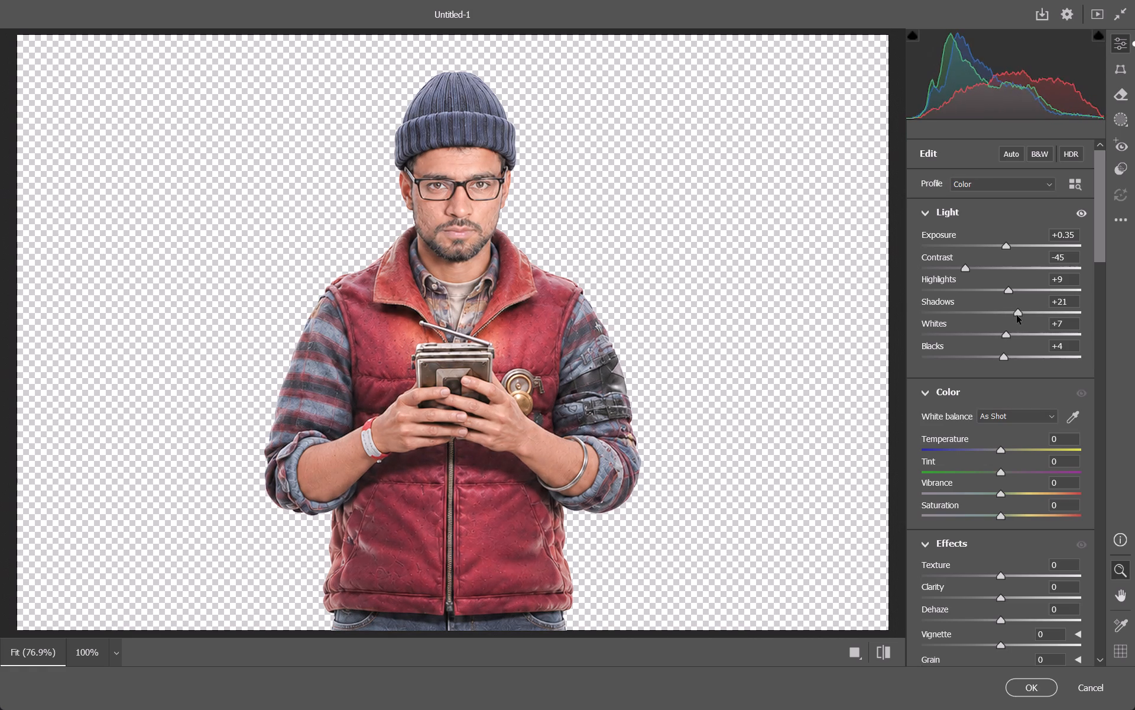
drag(1017, 315, 1006, 317)
Boost the figure's color with Vibrance at +63 and Saturation at +7.
scroll(1007, 372, down, 1)
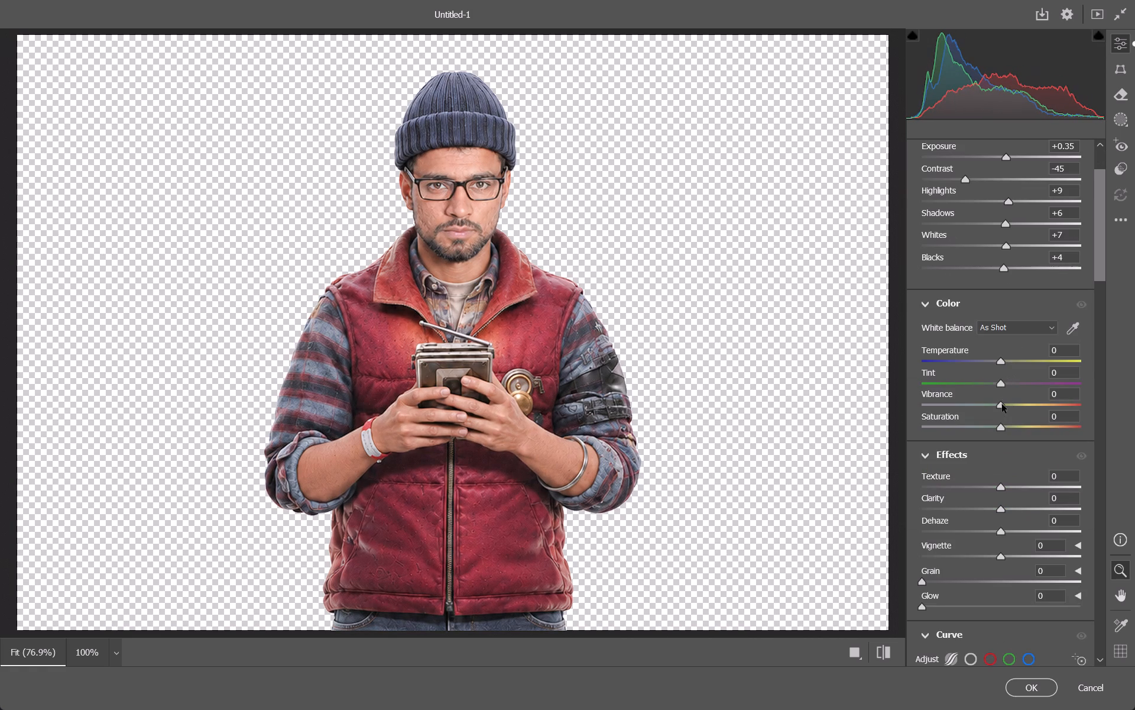
drag(999, 408, 1046, 408)
drag(998, 428, 1000, 428)
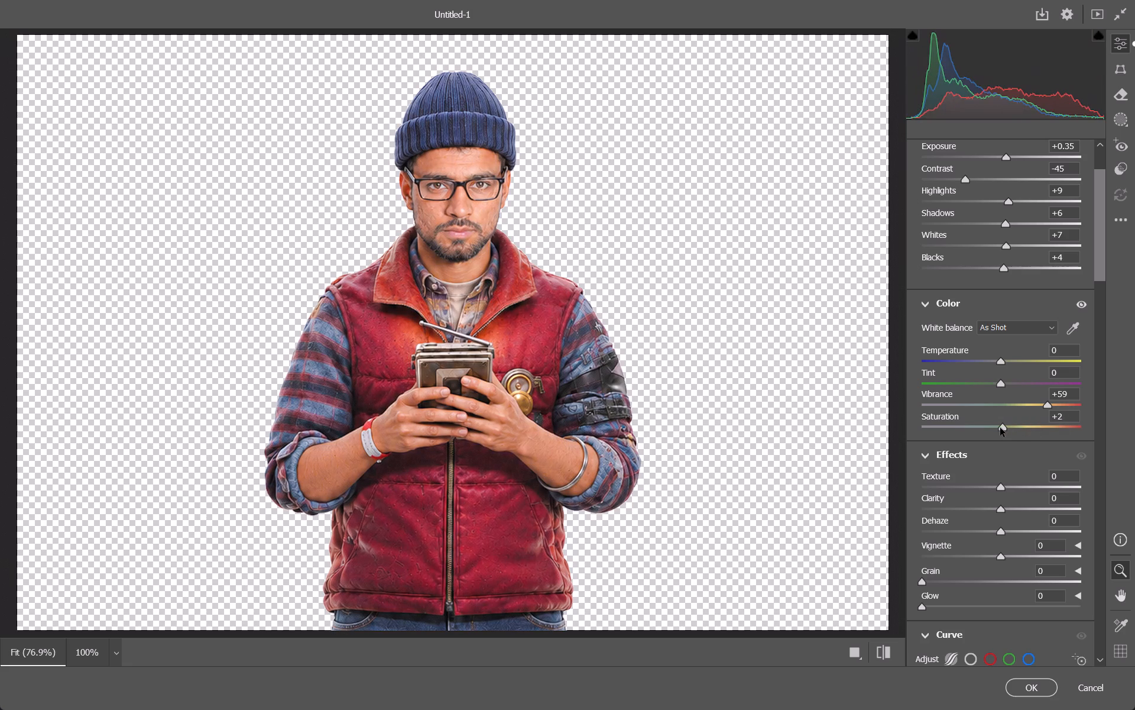
drag(1000, 428, 972, 428)
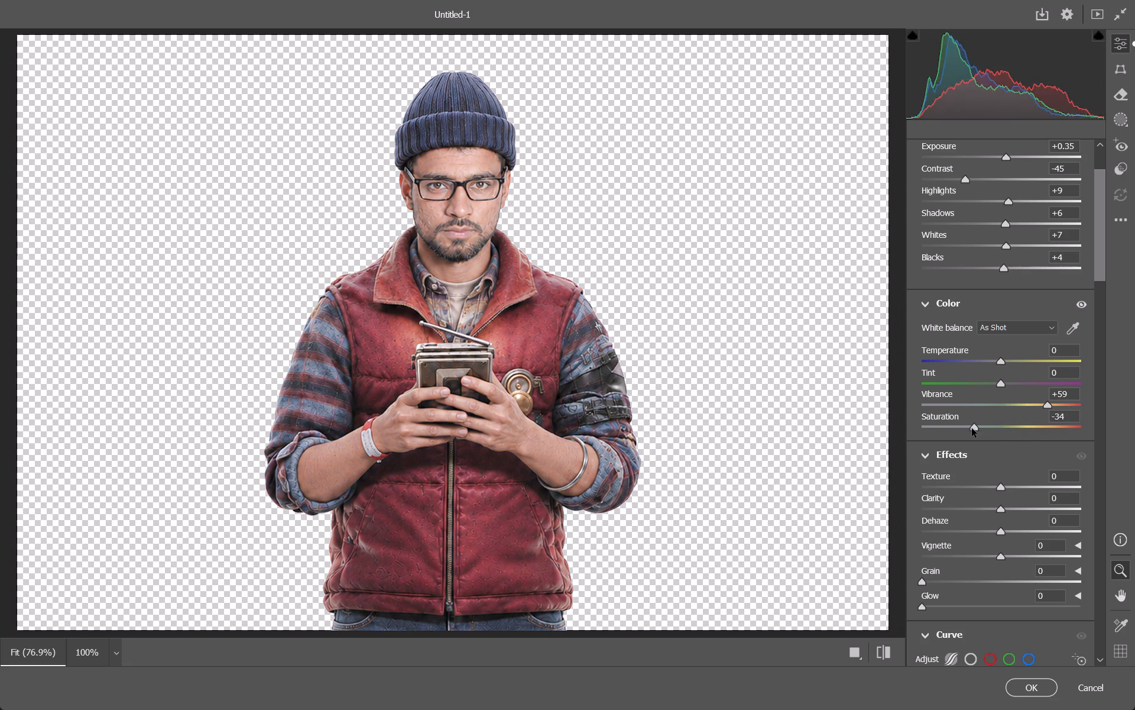
drag(972, 428, 1004, 429)
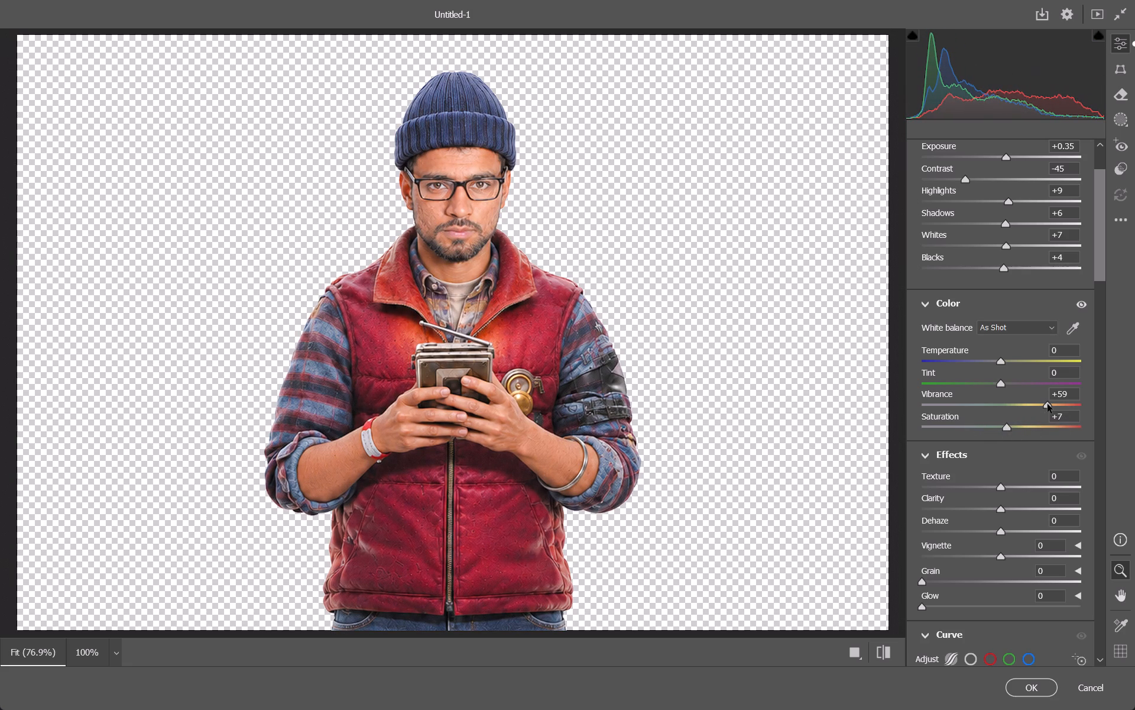
click(1048, 404)
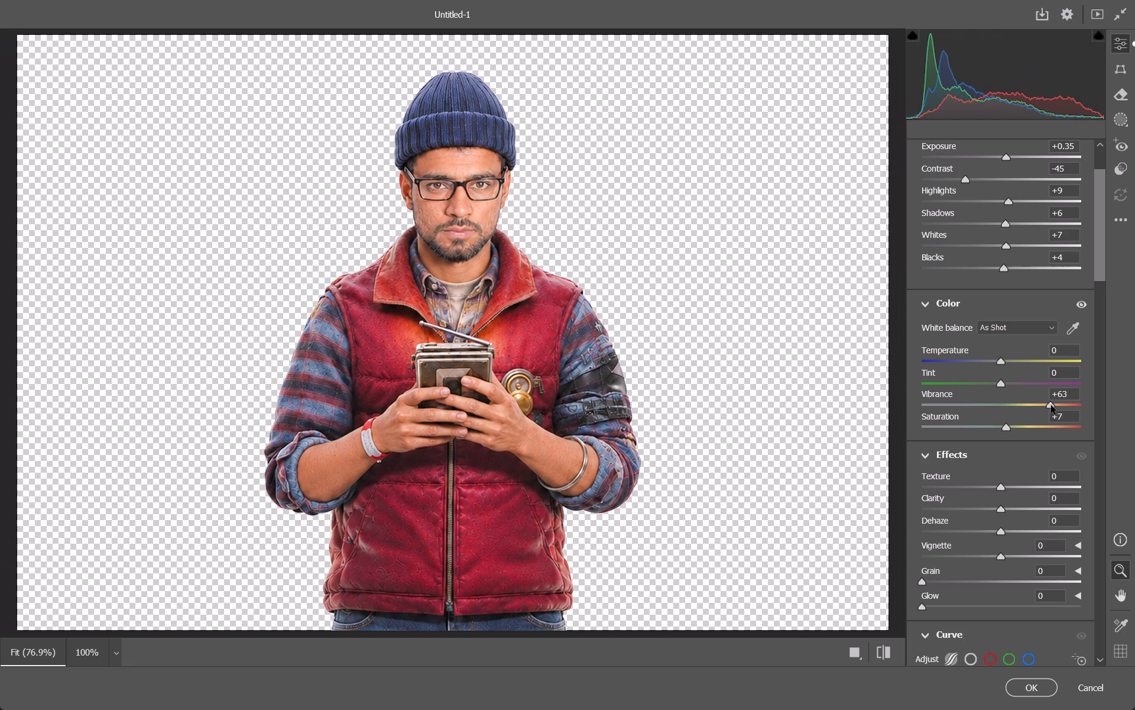
Try both extremes of Texture on the figure, settling on +12.
scroll(1039, 424, down, 2)
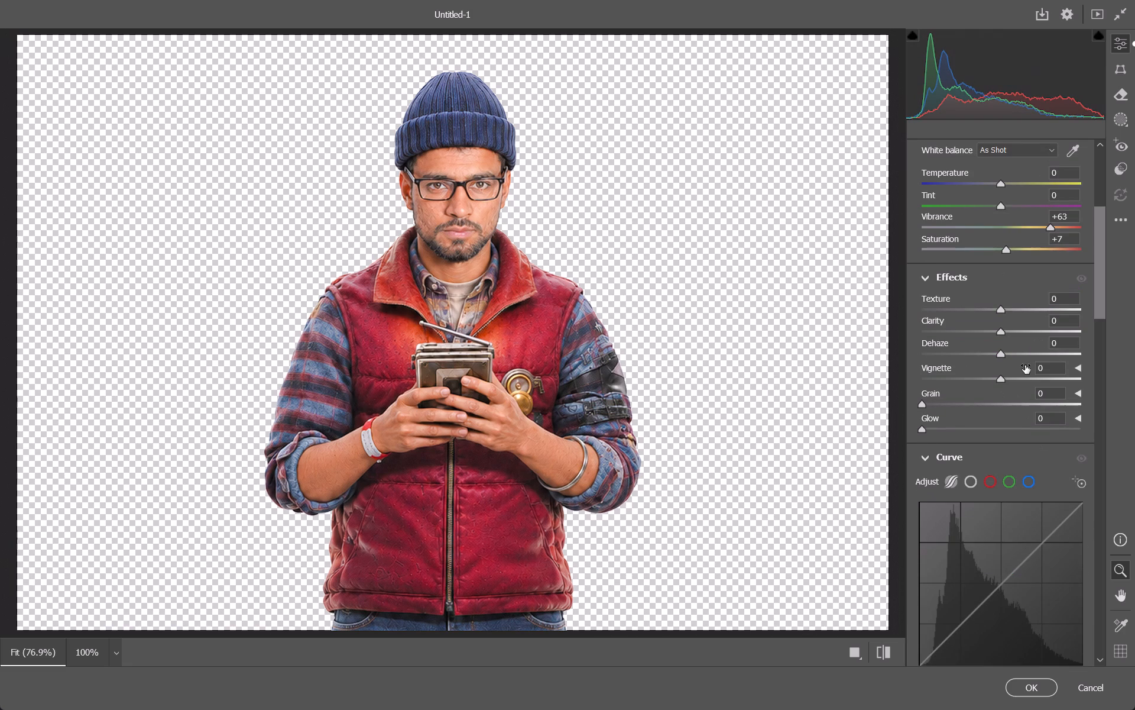
drag(1004, 313, 1085, 324)
drag(1085, 324, 1070, 324)
drag(1001, 309, 888, 309)
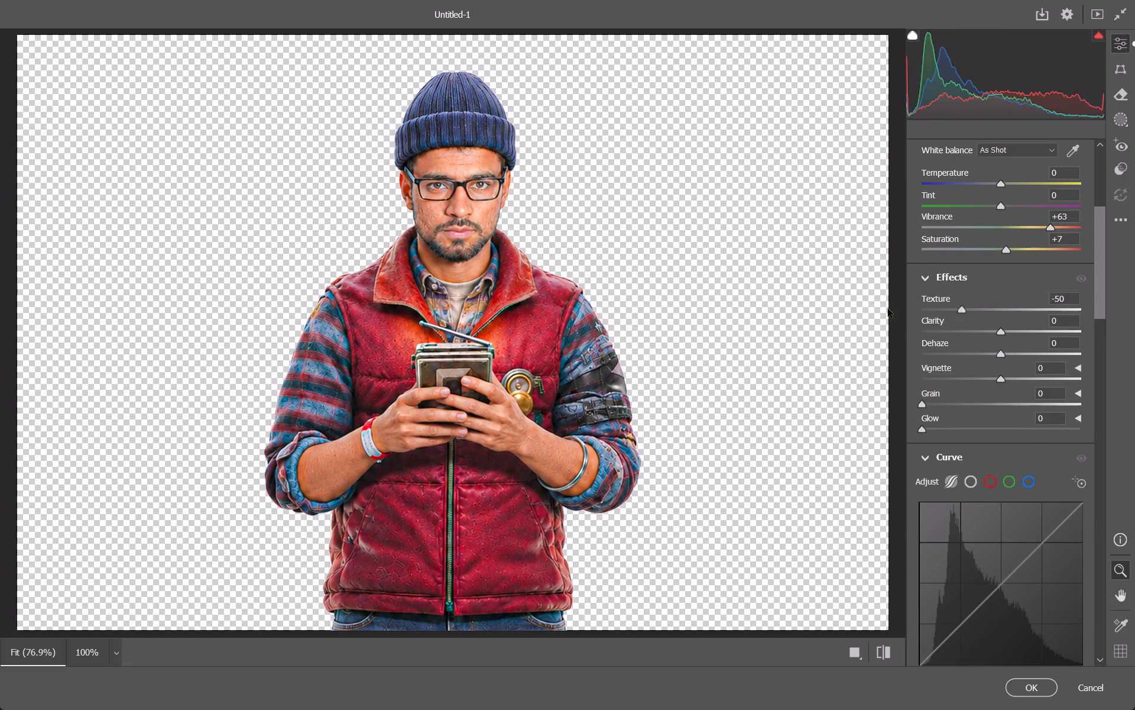
drag(888, 309, 874, 316)
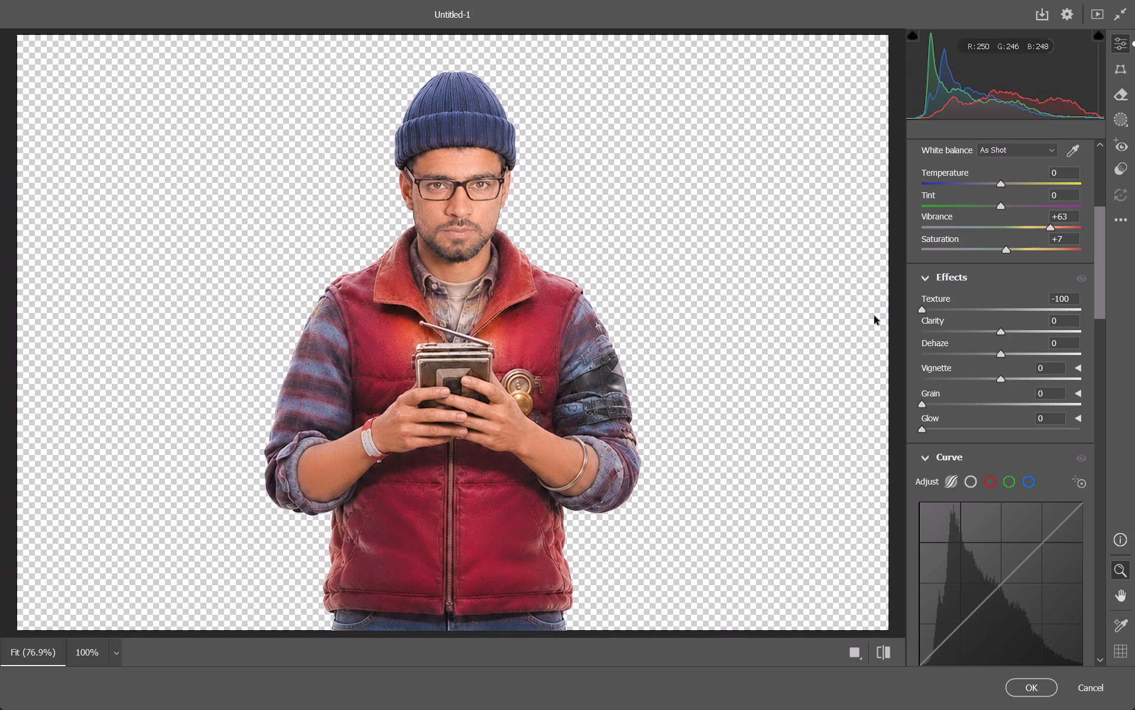
drag(874, 316, 999, 324)
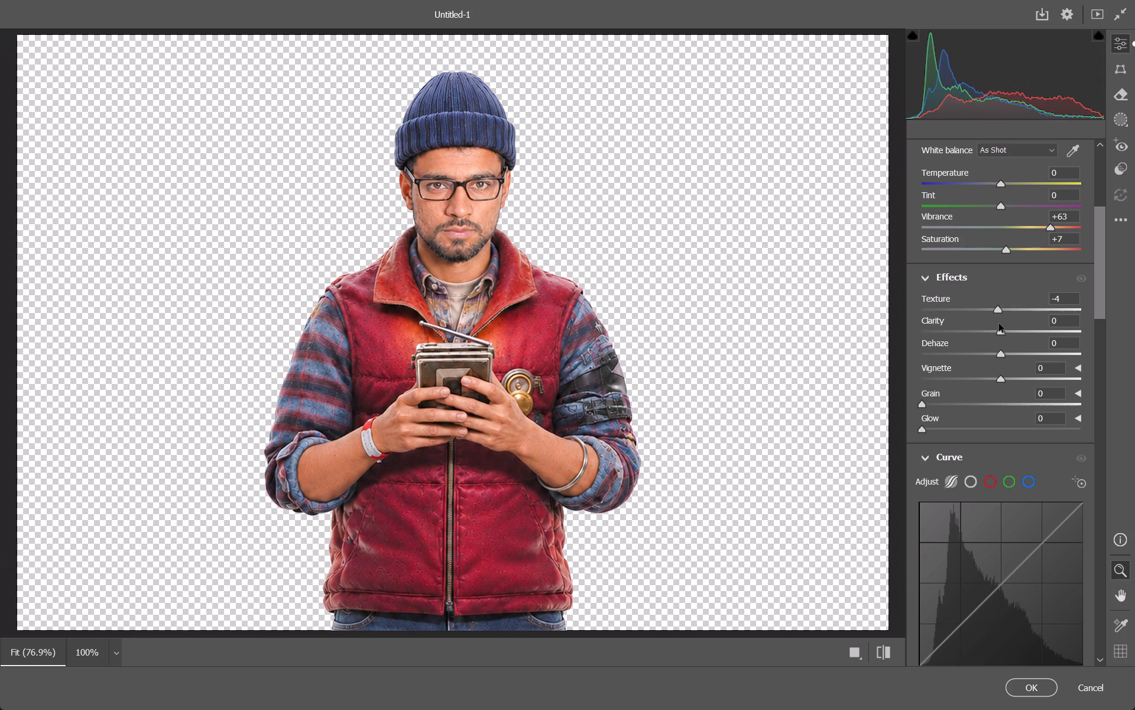
drag(999, 324, 1007, 321)
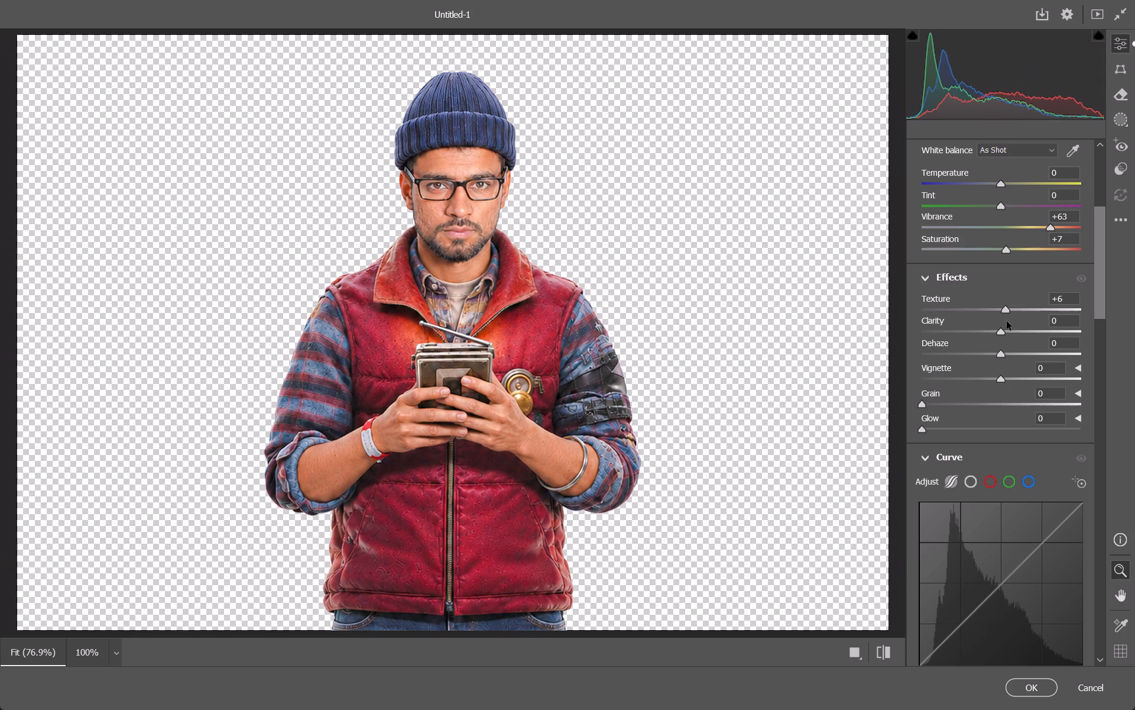
drag(1007, 321, 1011, 322)
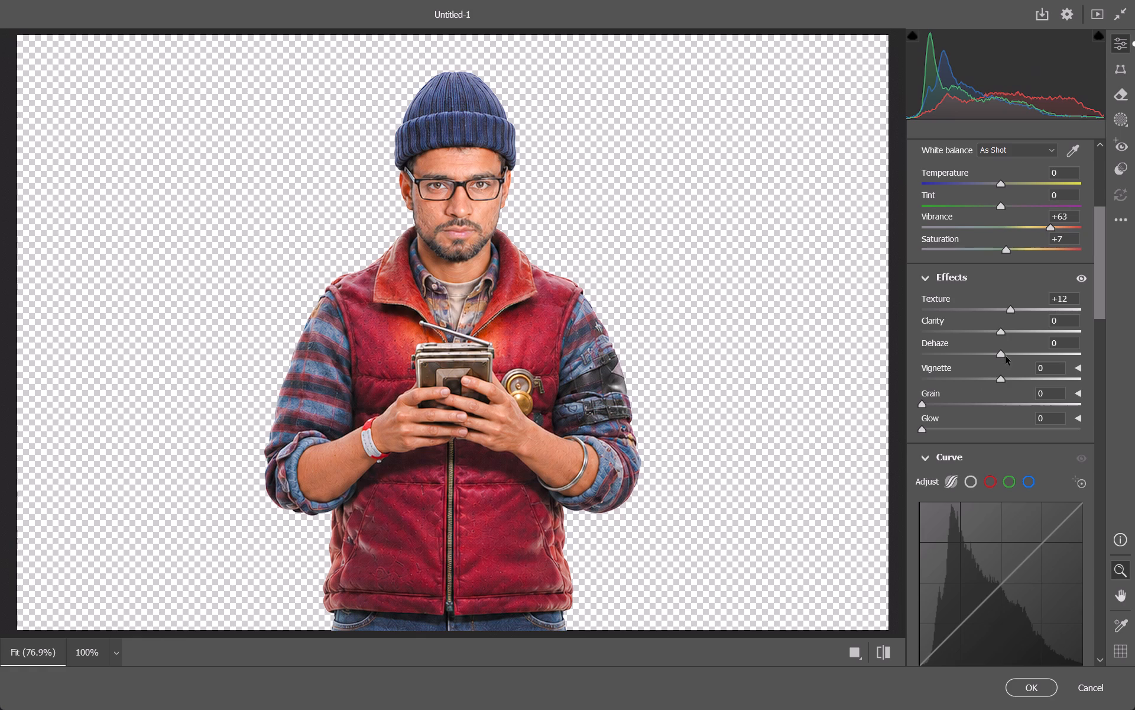
Brighten the figure's parametric tone curve with Highlights at +19 and Lights at +2.
scroll(1000, 350, down, 3)
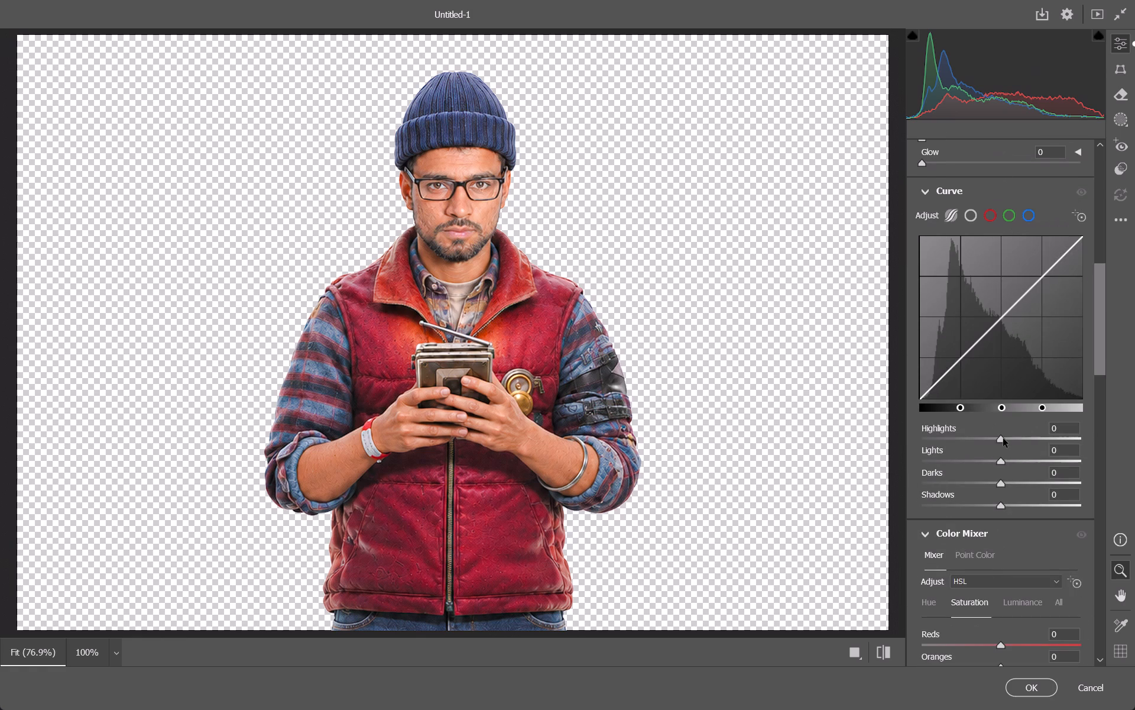
drag(1003, 438, 1002, 441)
drag(1002, 441, 1035, 440)
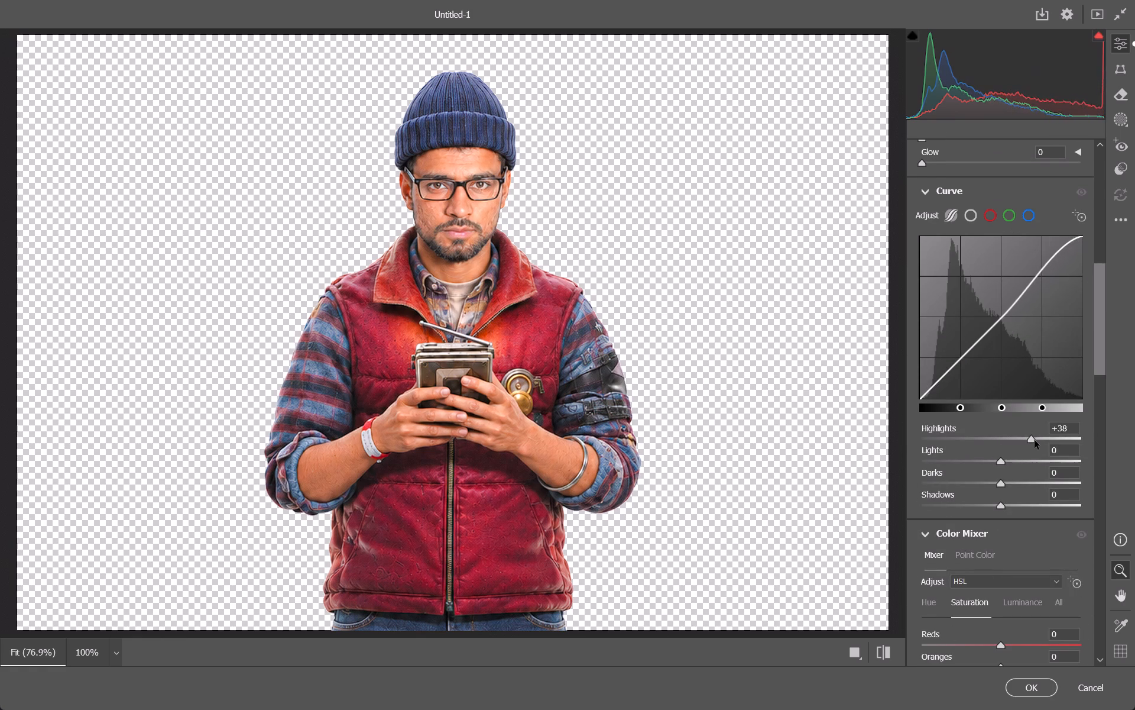
drag(1035, 440, 1018, 441)
click(1000, 462)
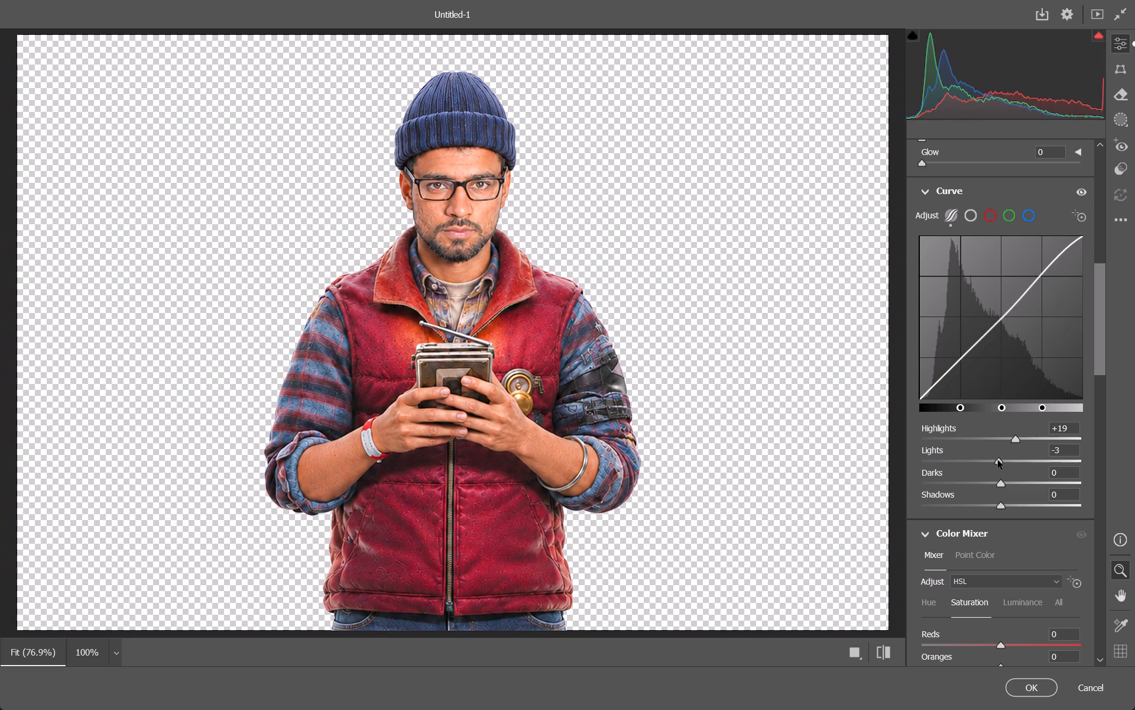
Fine-tune the lower part of the figure's tone curve to Darks -1 and Shadows +7.
drag(1001, 483, 1010, 483)
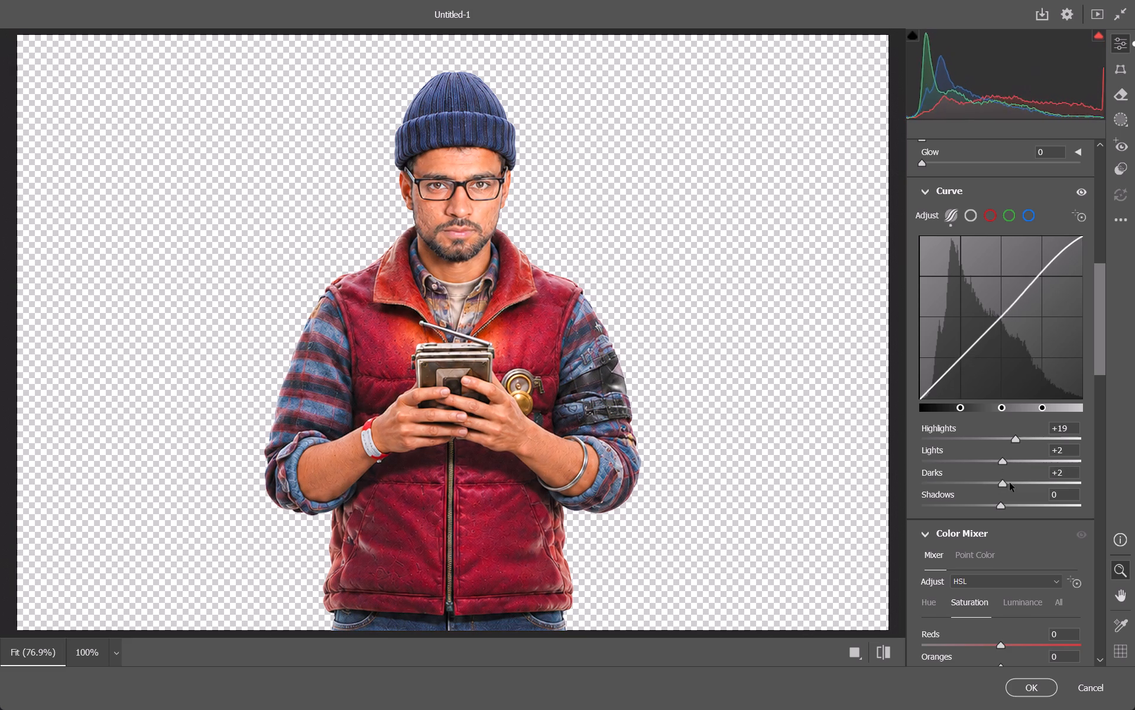
drag(1010, 483, 994, 481)
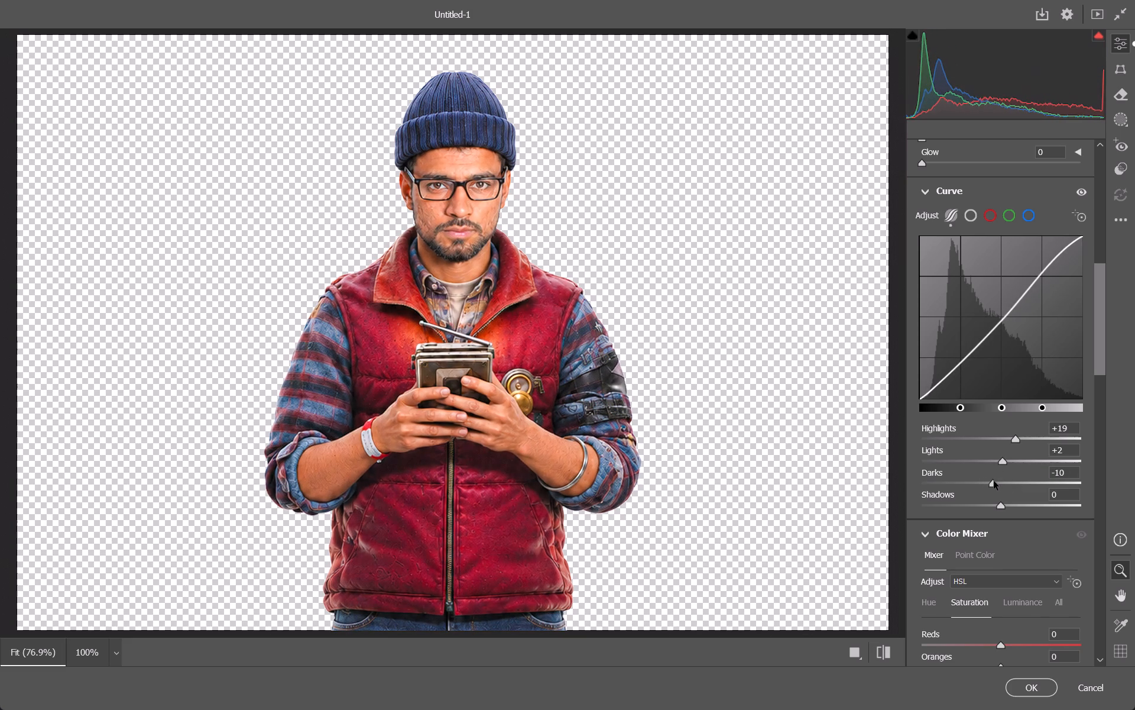
drag(994, 481, 998, 480)
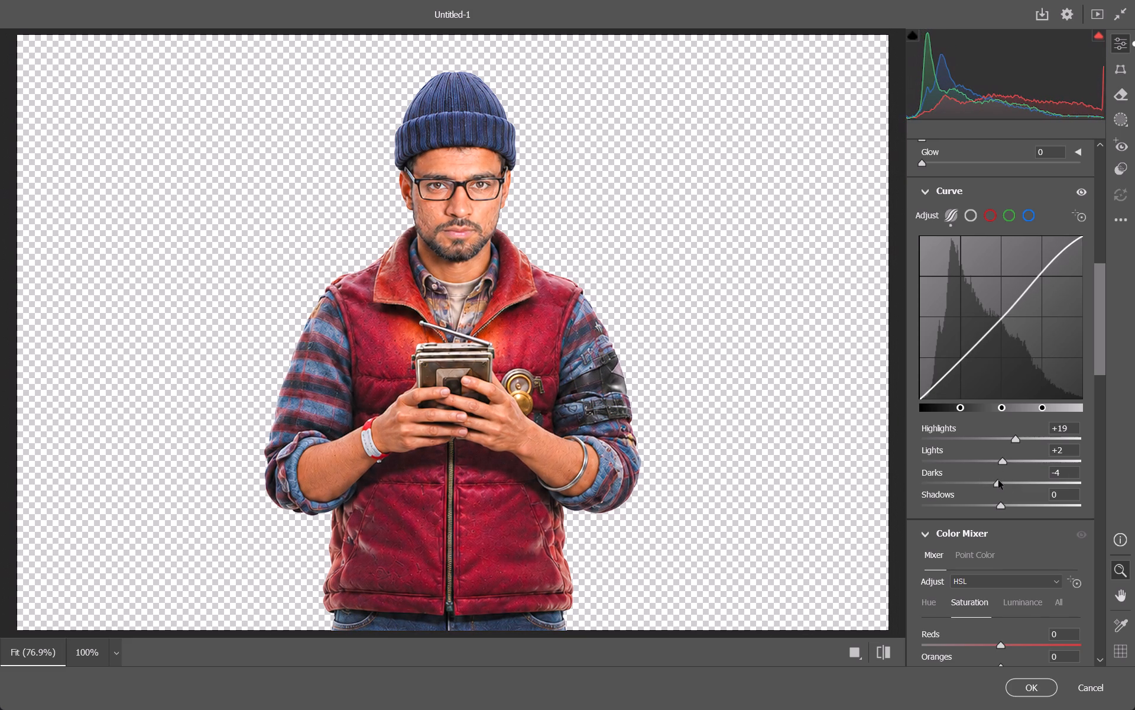
drag(998, 480, 1000, 480)
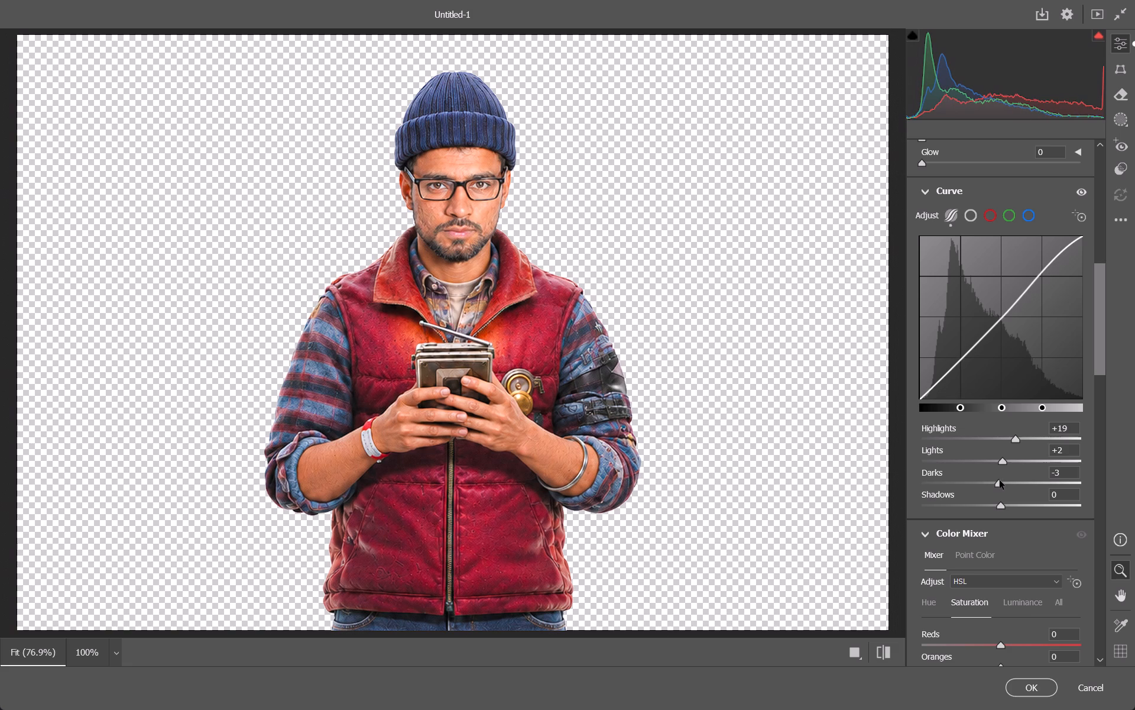
drag(1000, 480, 1000, 478)
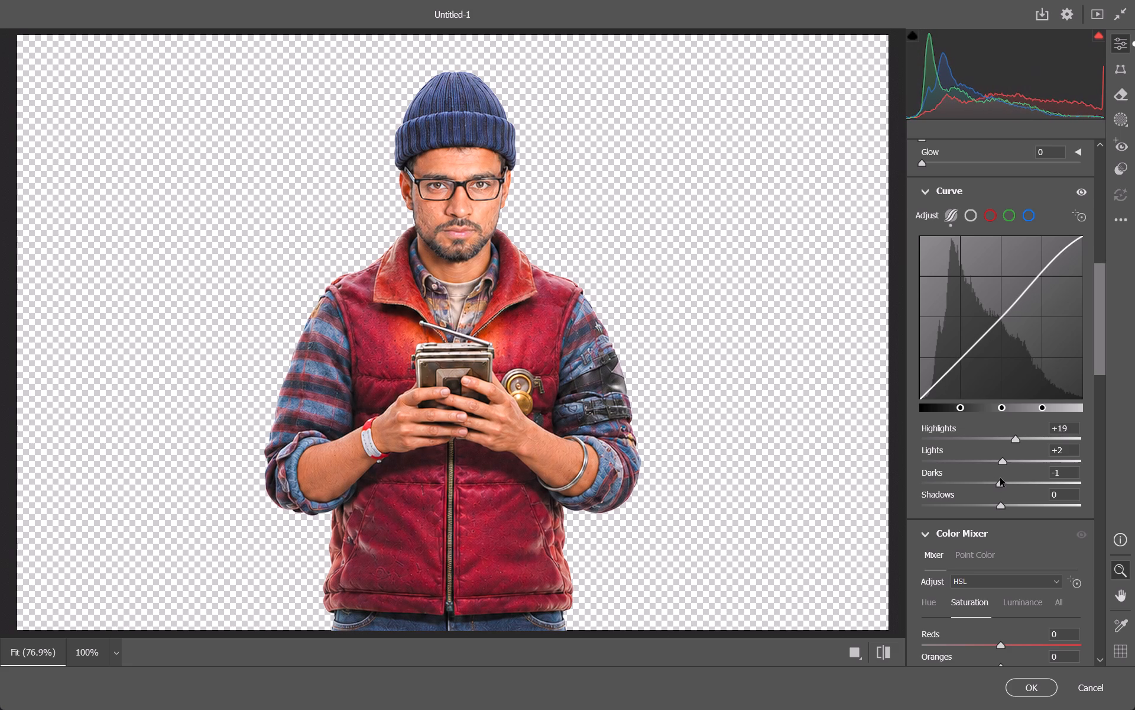
drag(1000, 478, 1000, 477)
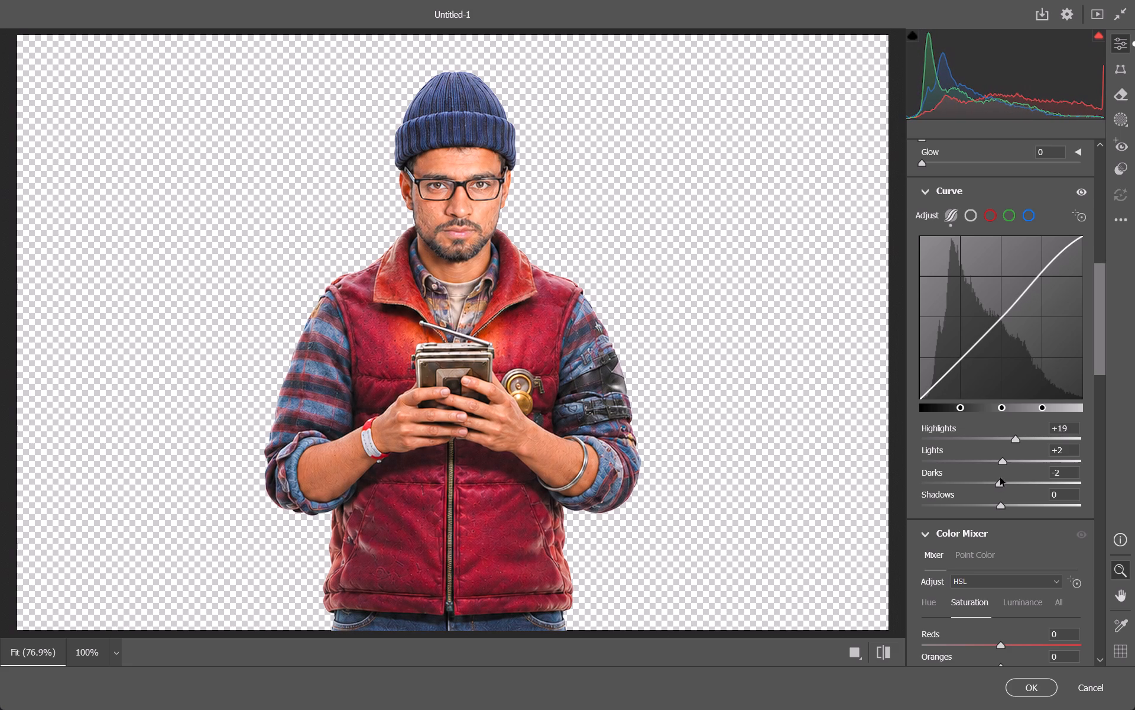
drag(1000, 477, 1001, 477)
drag(1002, 506, 998, 503)
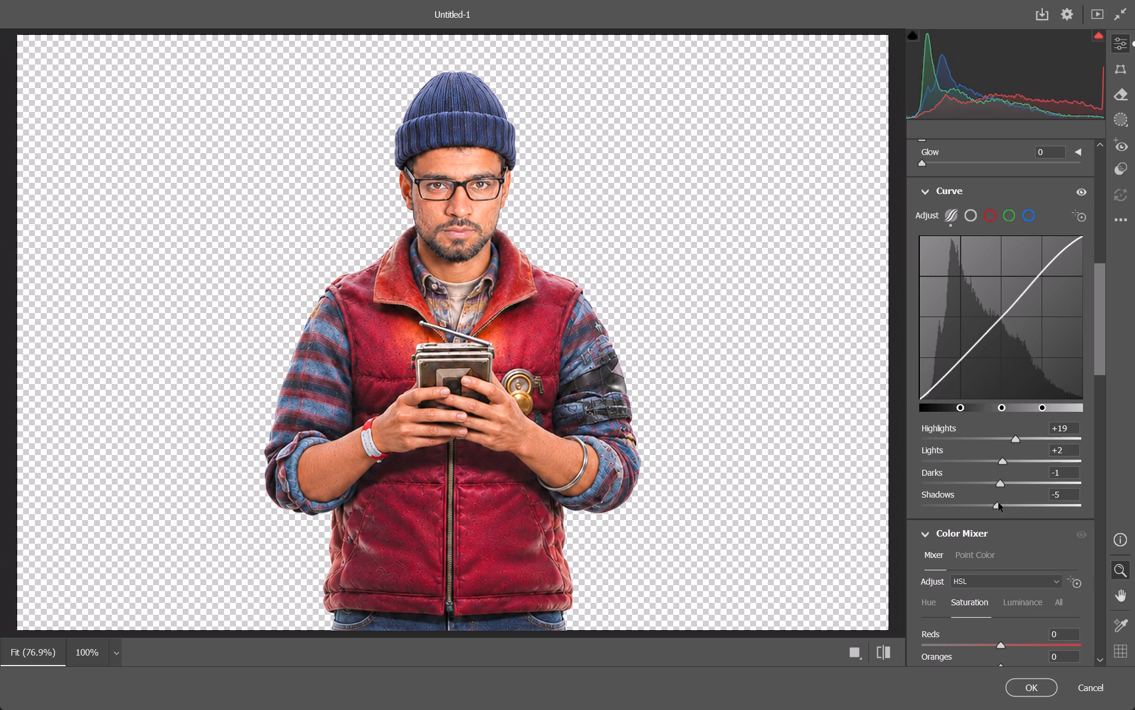
drag(998, 503, 1008, 504)
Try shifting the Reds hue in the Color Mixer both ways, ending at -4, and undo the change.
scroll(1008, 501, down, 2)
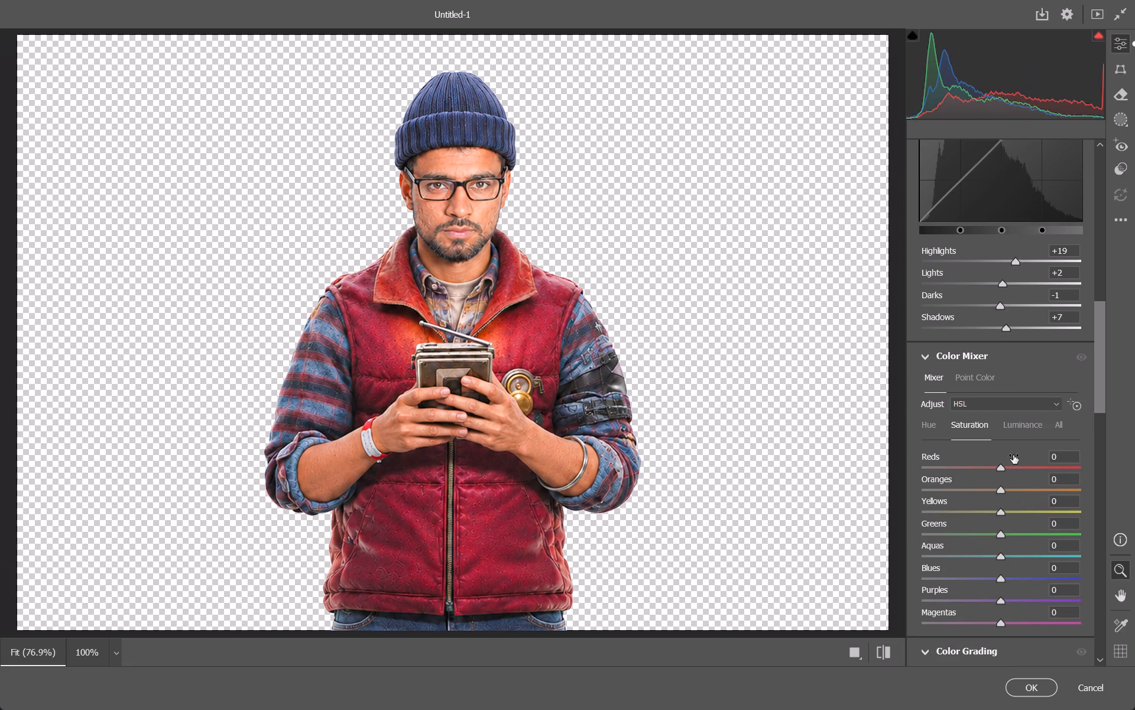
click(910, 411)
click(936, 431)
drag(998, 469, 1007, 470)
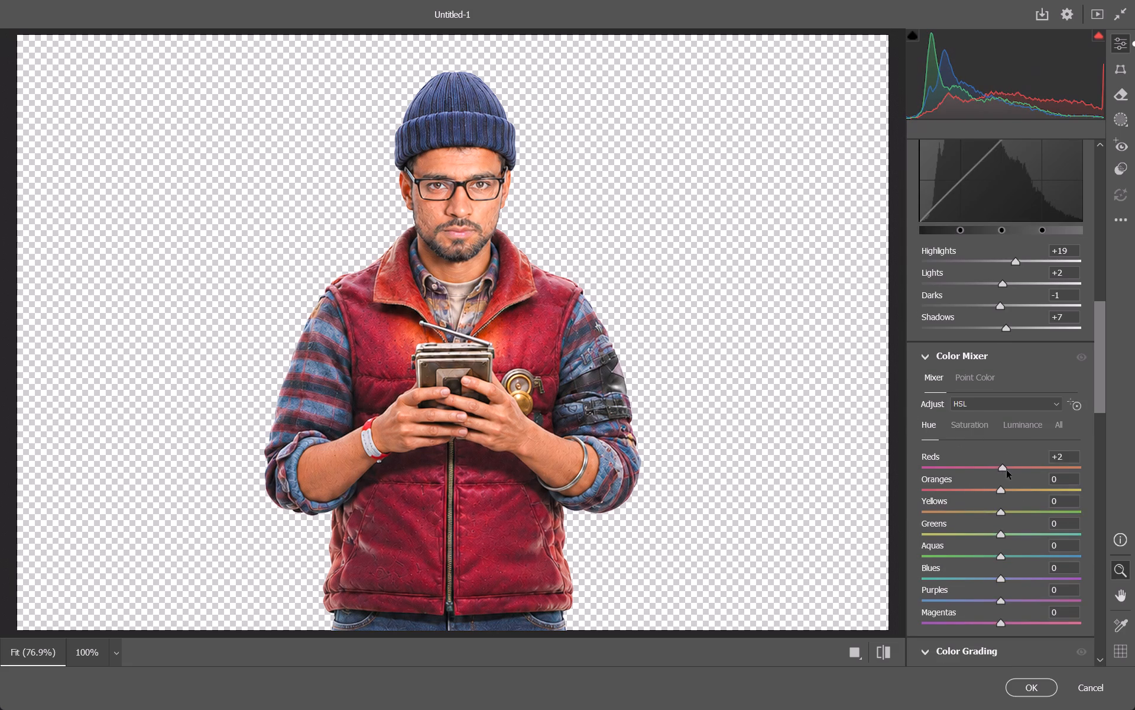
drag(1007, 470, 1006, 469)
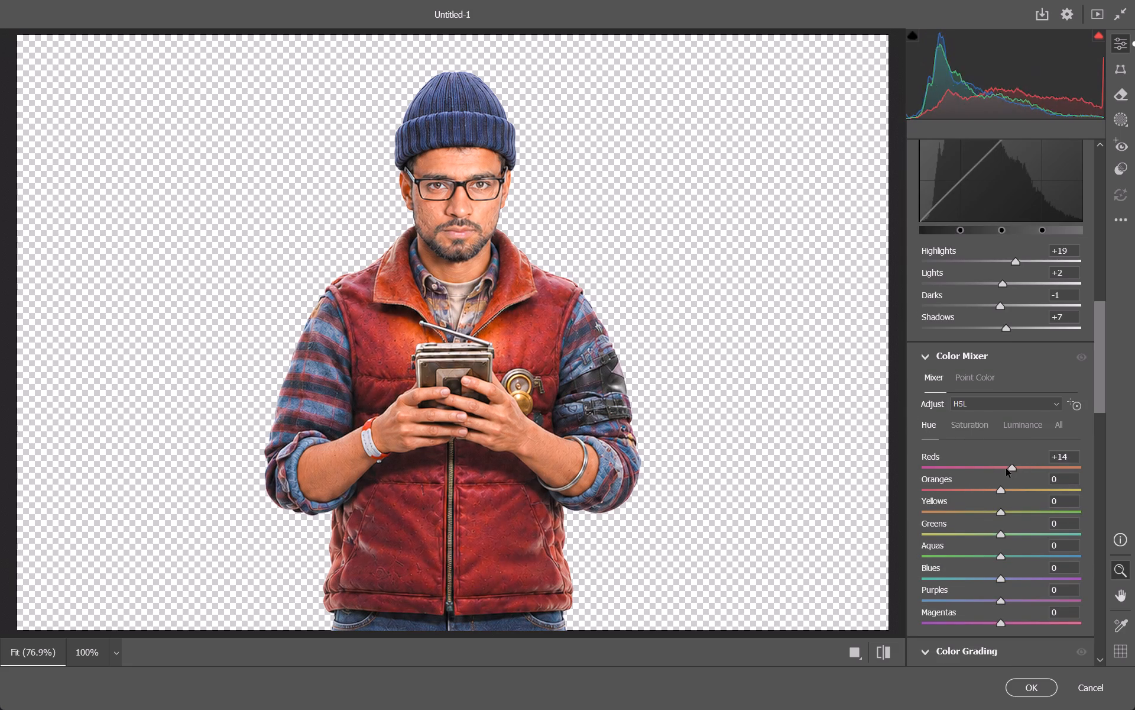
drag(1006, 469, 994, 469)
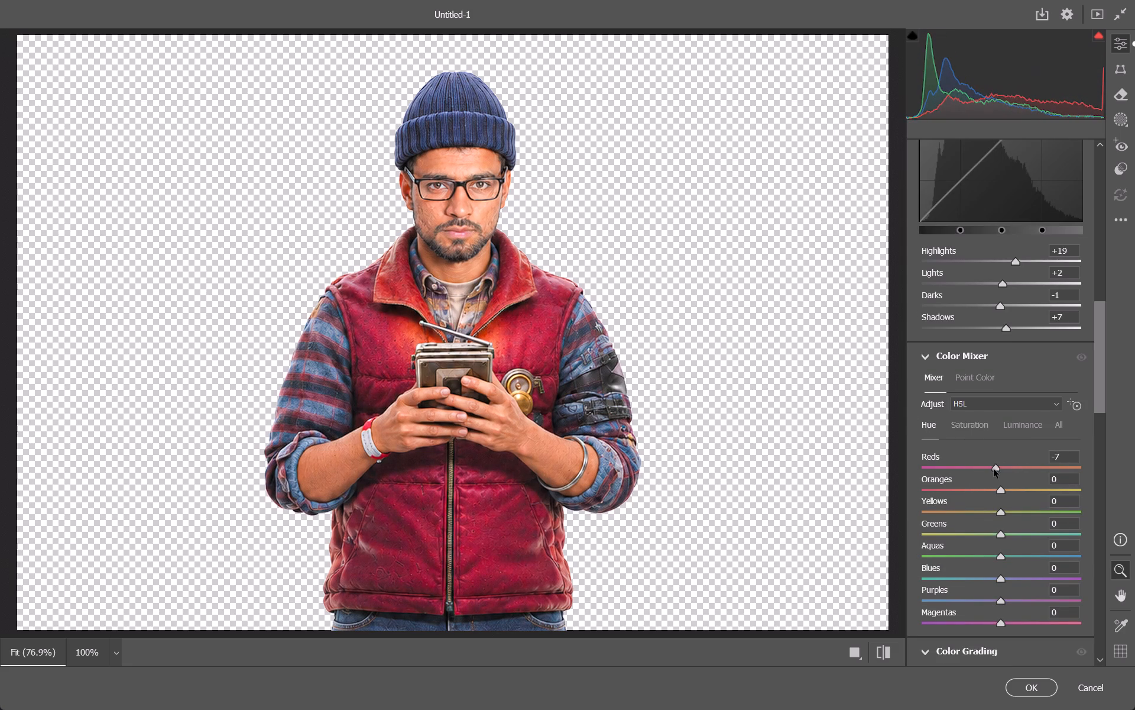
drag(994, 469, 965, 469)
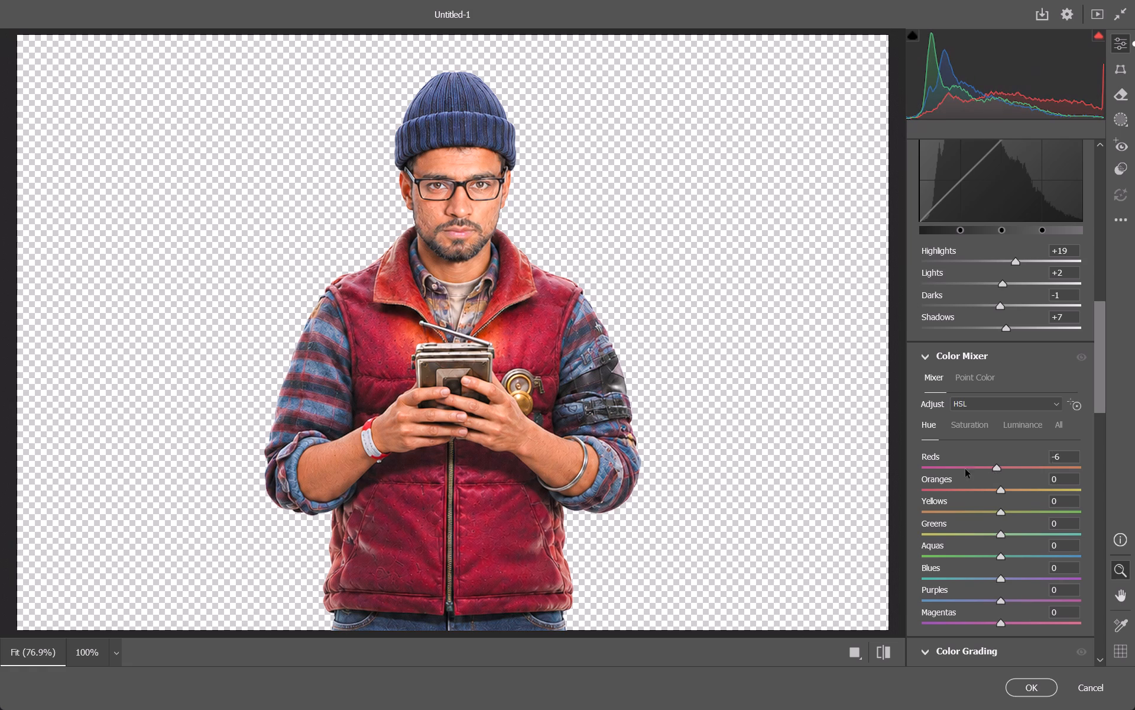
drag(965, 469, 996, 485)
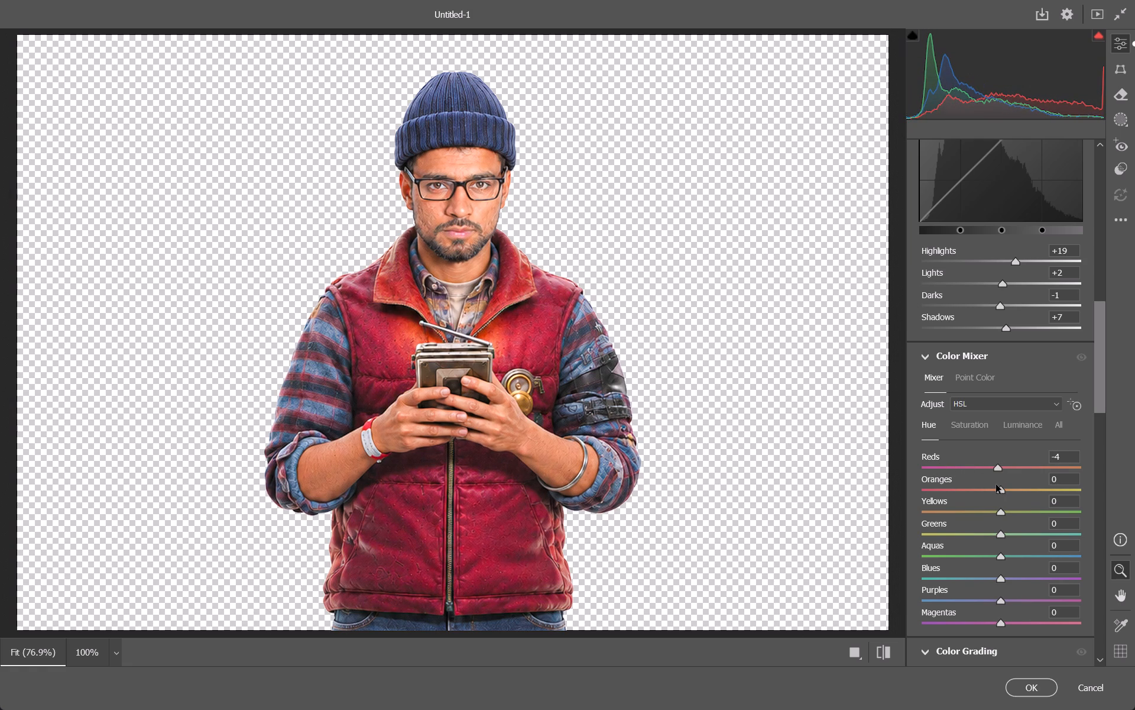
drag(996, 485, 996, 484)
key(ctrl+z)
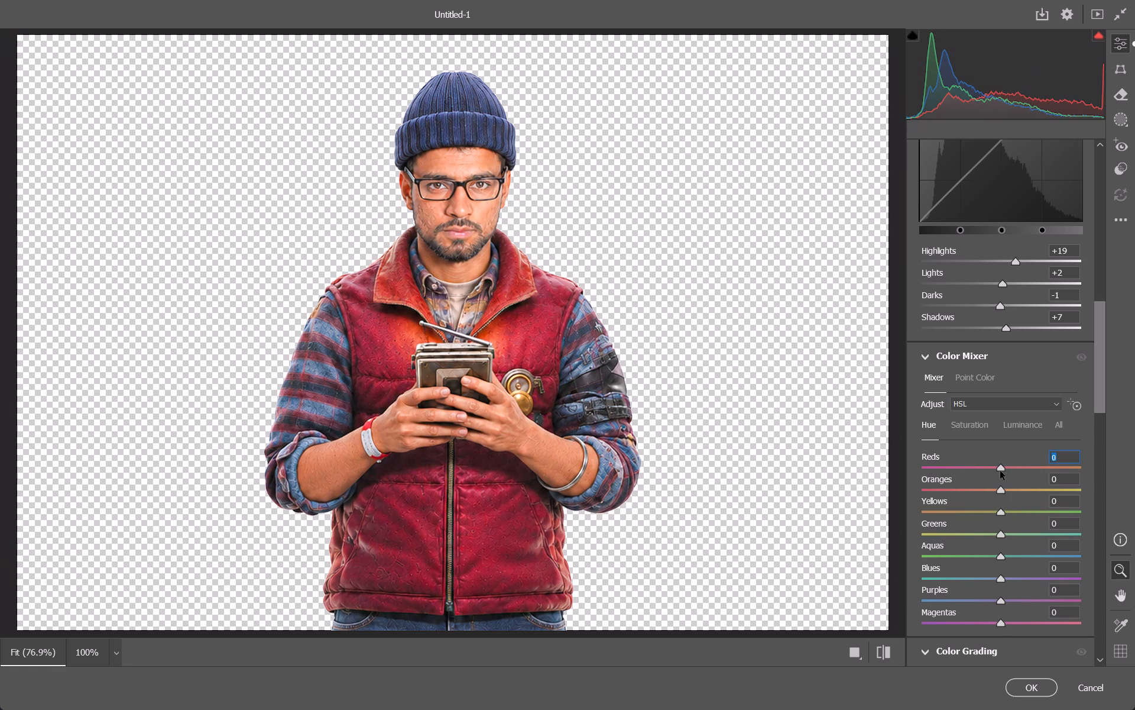
Set the Color Mixer hue to +4 for Reds and +2 for Oranges.
click(1001, 469)
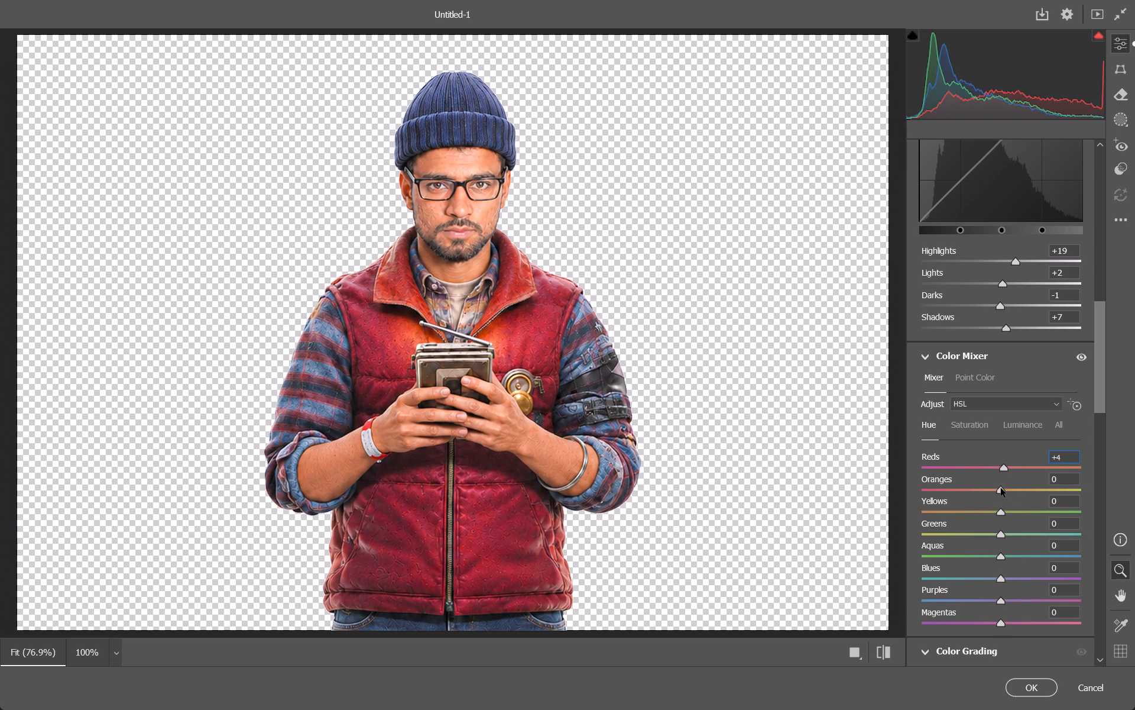
click(1000, 488)
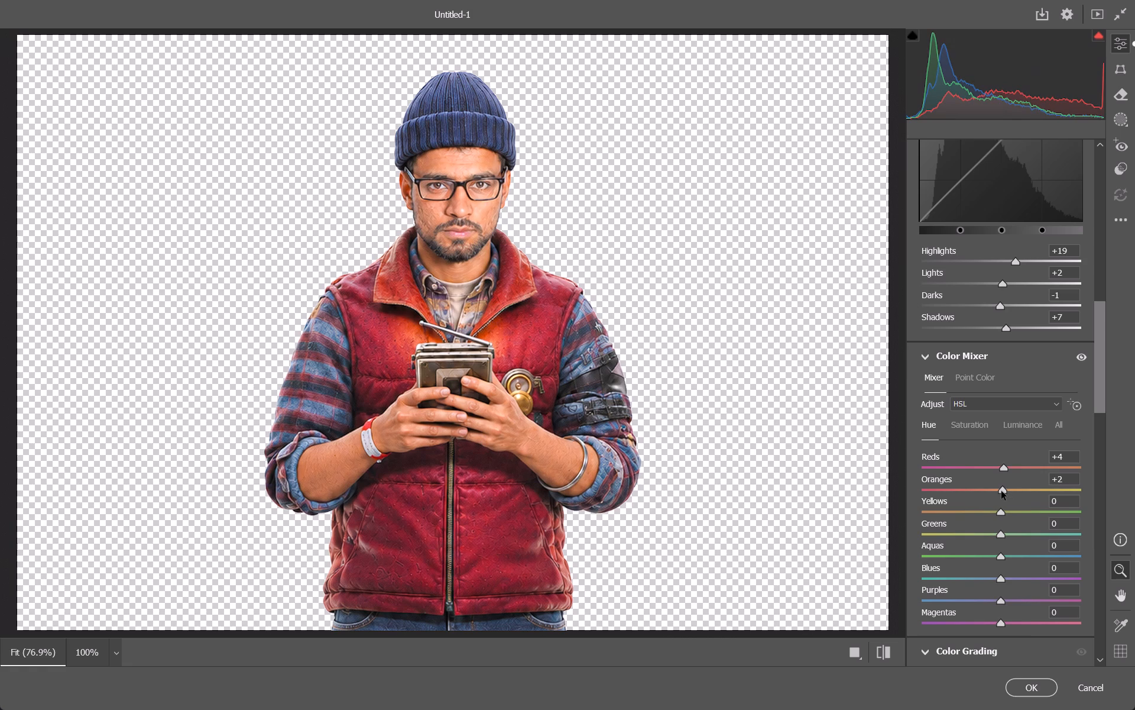
scroll(988, 476, down, 2)
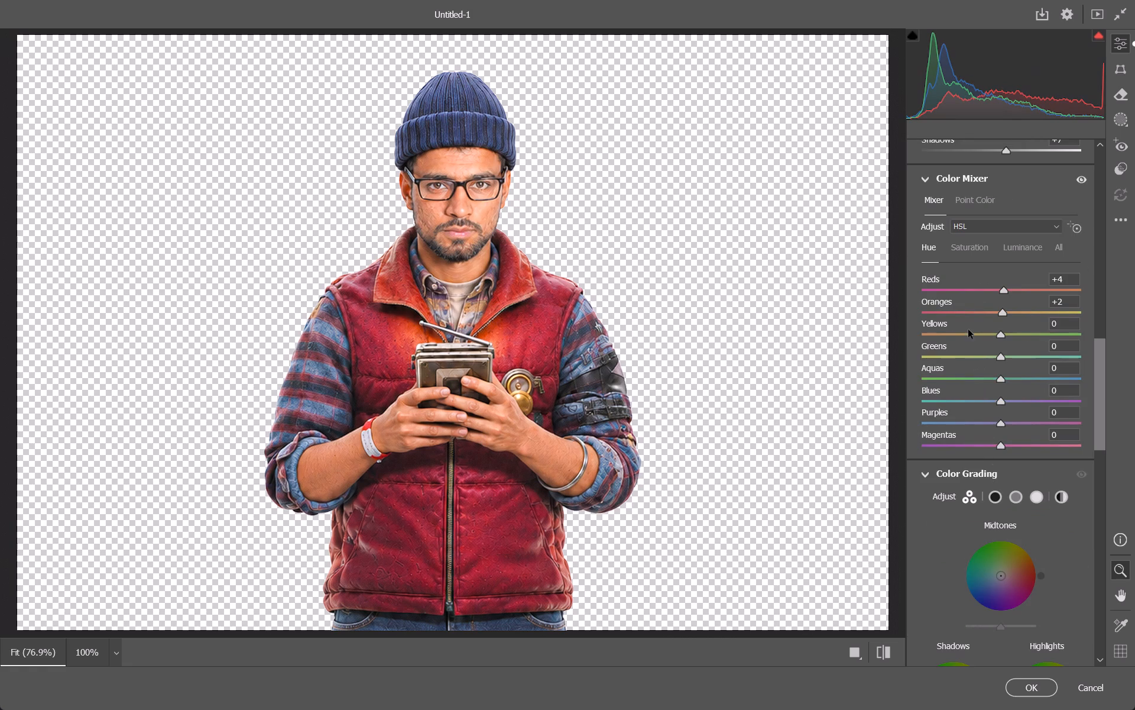
Boost the figure's Color Mixer saturation to Reds +21, Oranges +9 and Blues about +31.
click(974, 250)
drag(995, 292, 1019, 295)
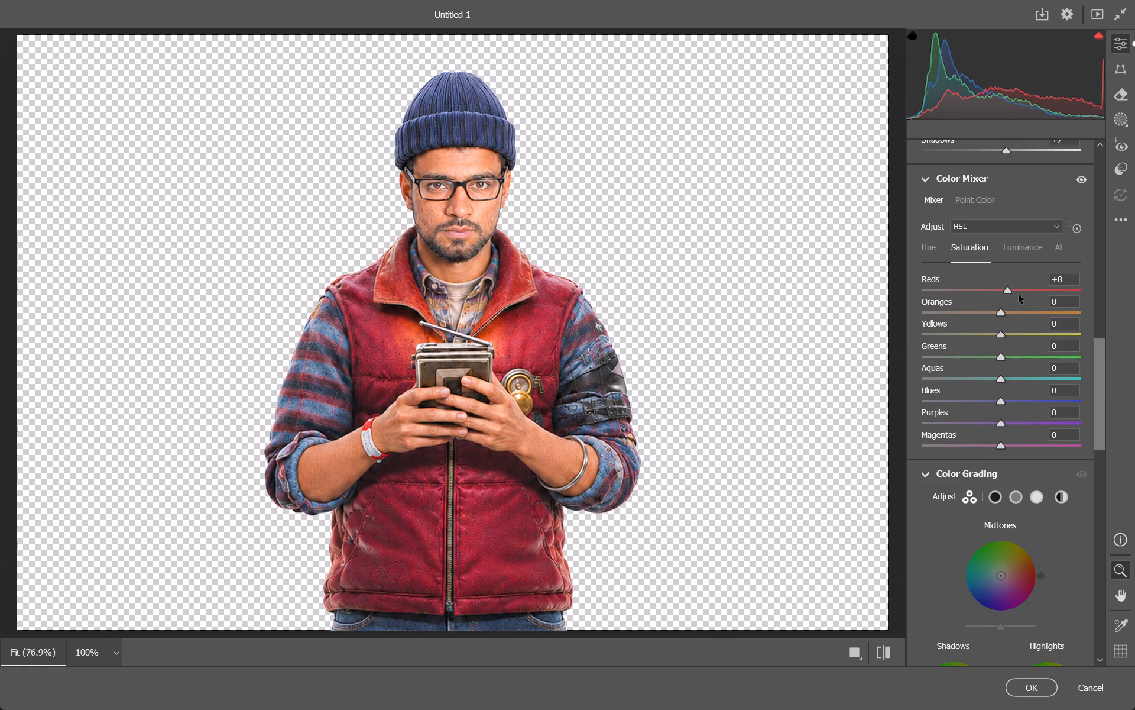
drag(1019, 295, 1016, 298)
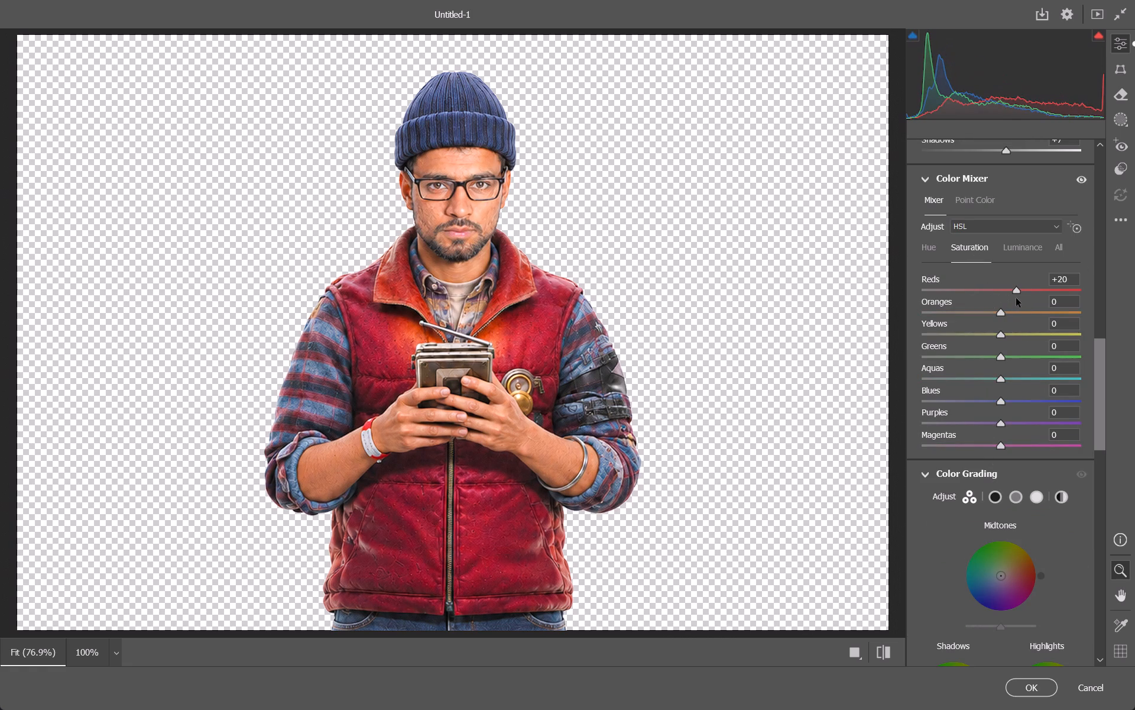
drag(1016, 298, 1017, 298)
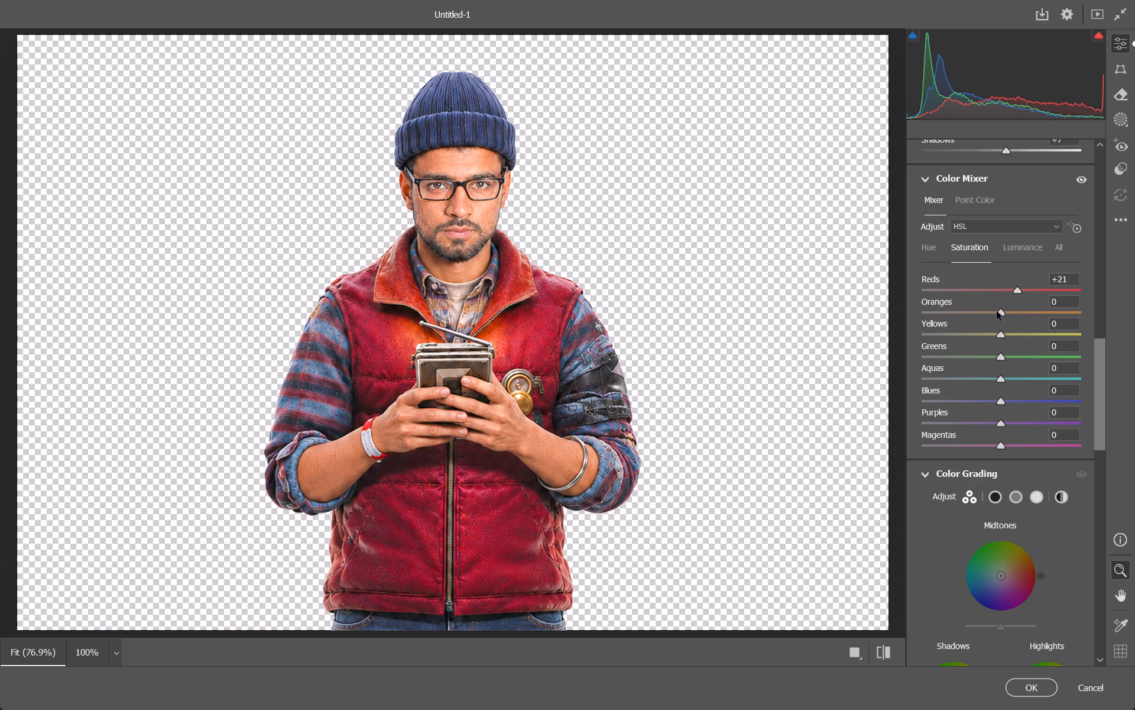
drag(997, 313, 1004, 316)
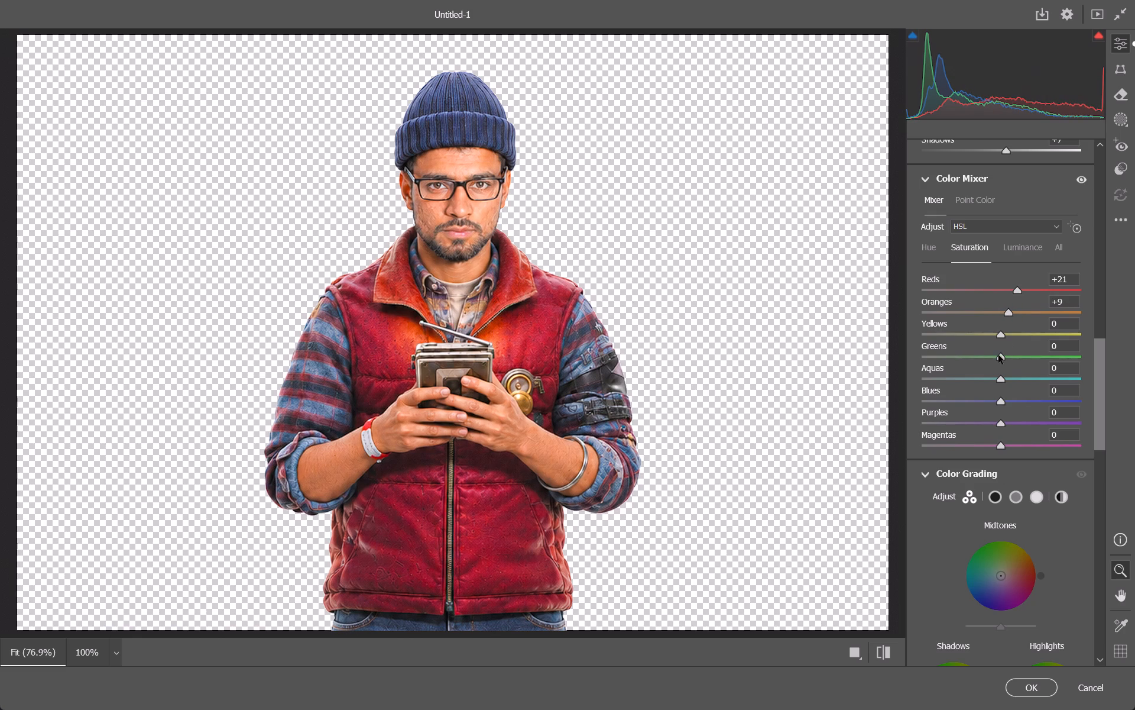
drag(1004, 401, 1019, 402)
drag(1019, 402, 1028, 400)
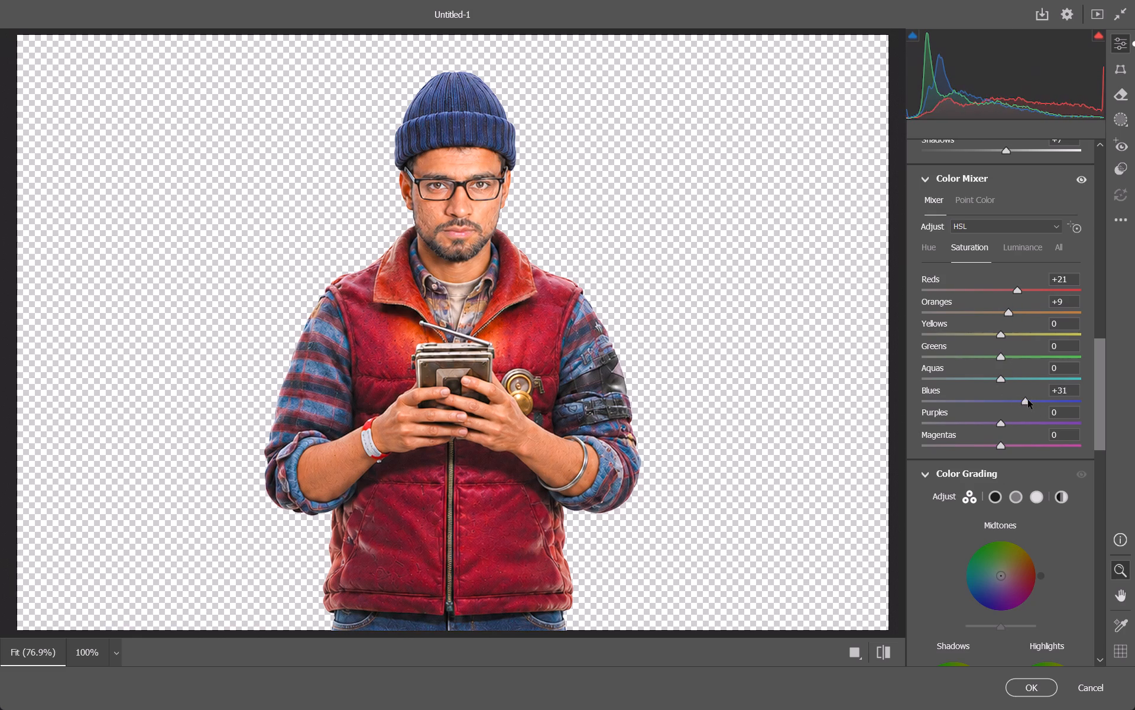
drag(1028, 400, 1030, 400)
Sharpen the figure's detail, trying amounts up to the maximum of 150 and settling on 32.
scroll(1022, 427, down, 5)
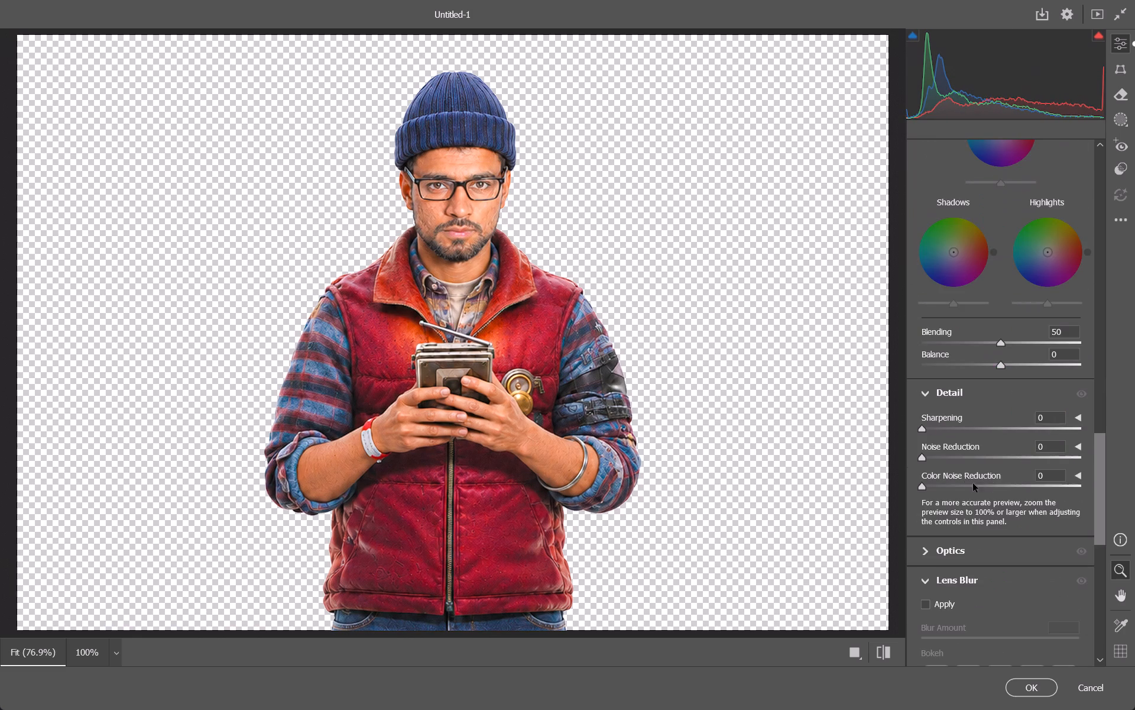
drag(922, 432, 1000, 441)
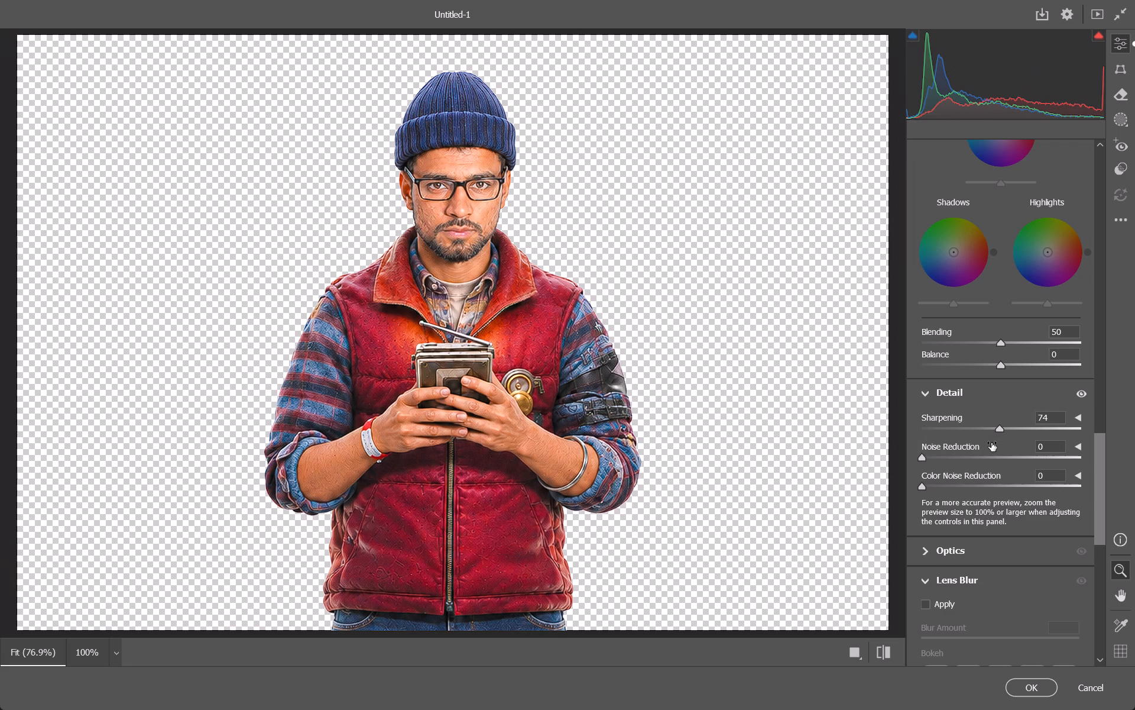
drag(1000, 428, 1101, 444)
drag(1101, 444, 954, 456)
drag(954, 456, 971, 454)
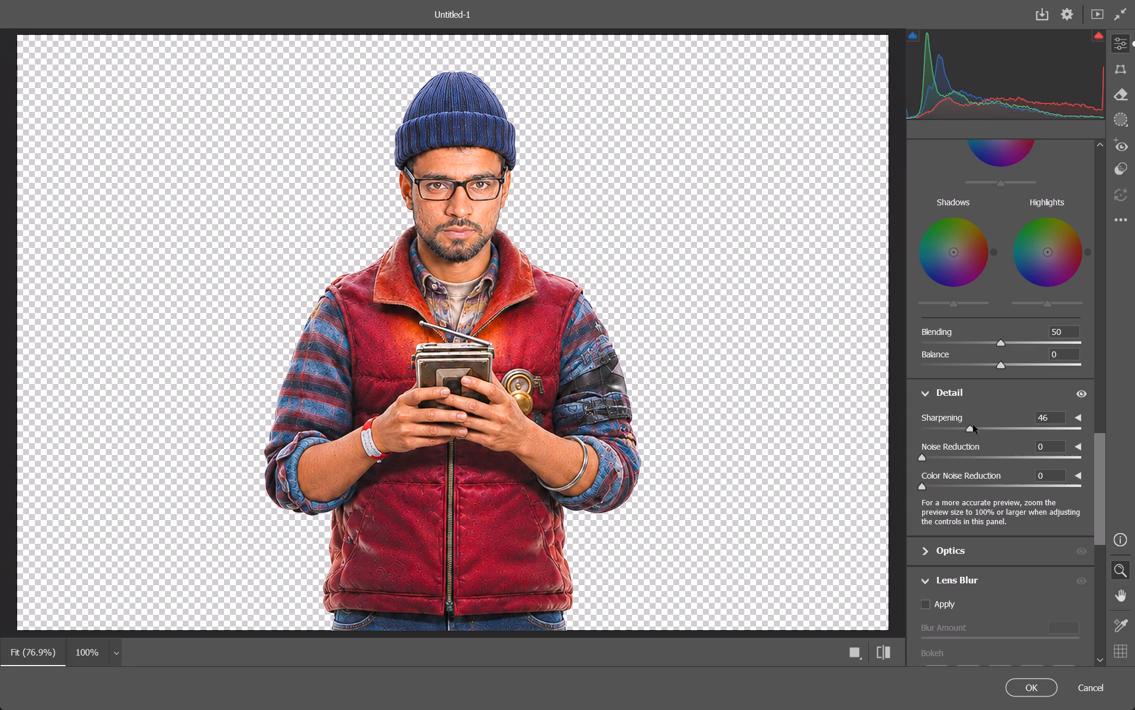
drag(969, 429, 956, 433)
Compare the graded figure with its default settings, and apply the Camera Raw adjustments.
drag(1019, 683, 933, 587)
click(886, 652)
click(886, 650)
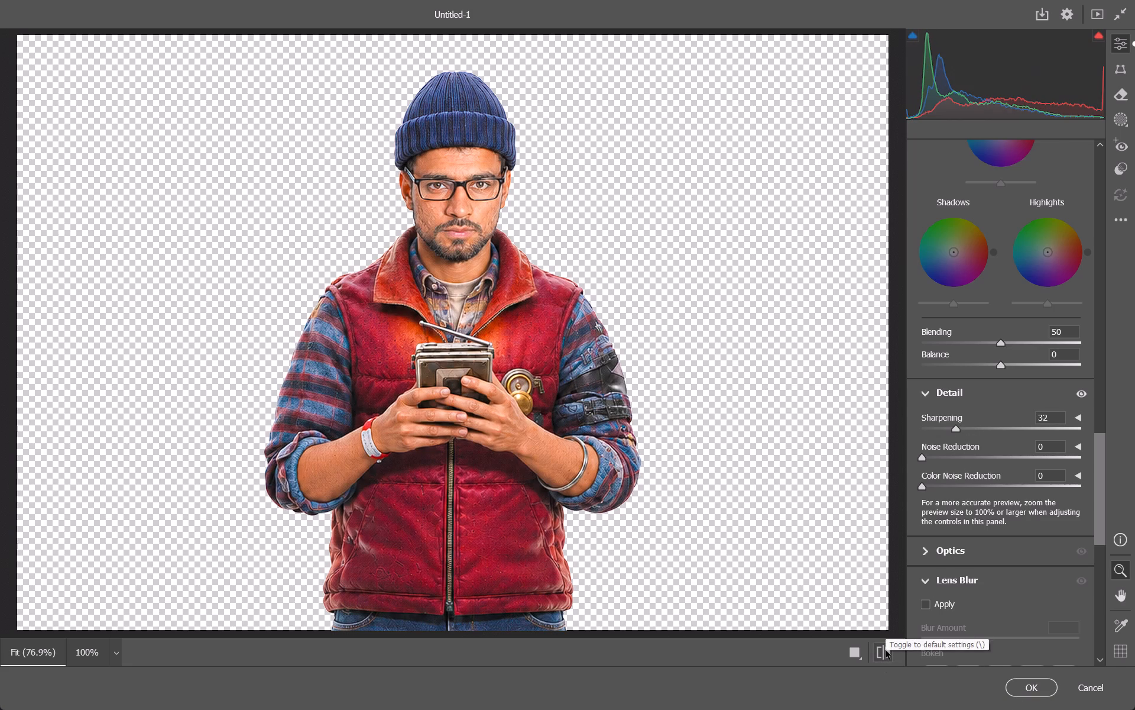
click(1033, 679)
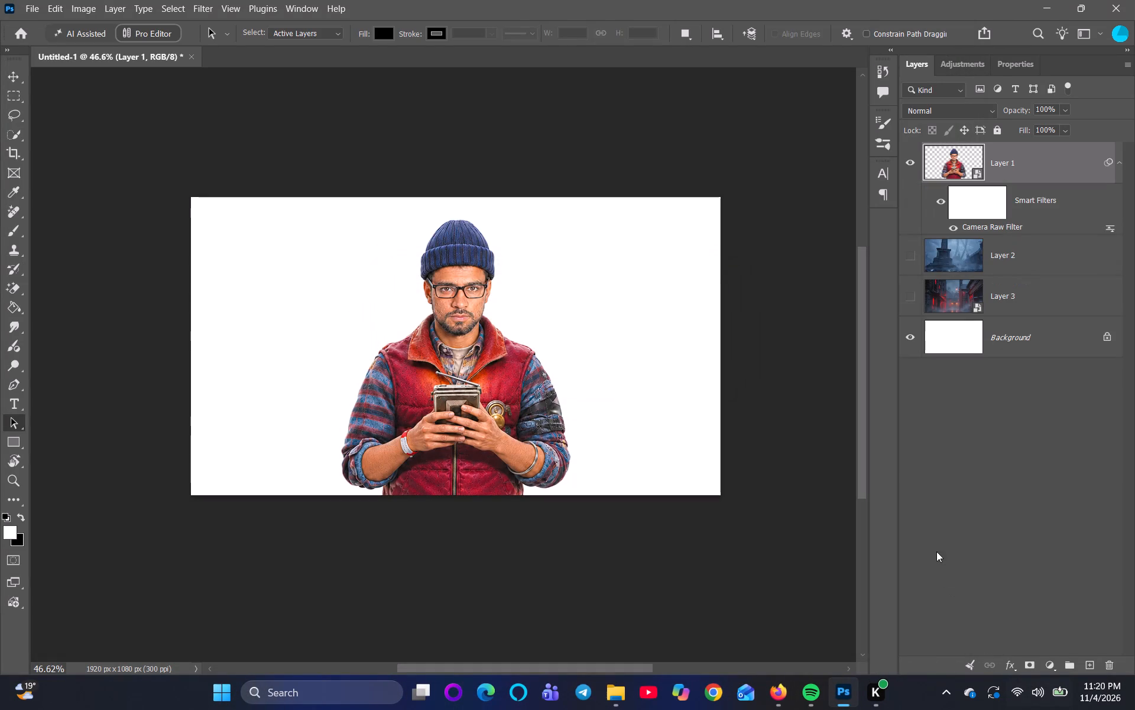
Show Layer 3, the red-lit street background, behind the figure.
click(920, 296)
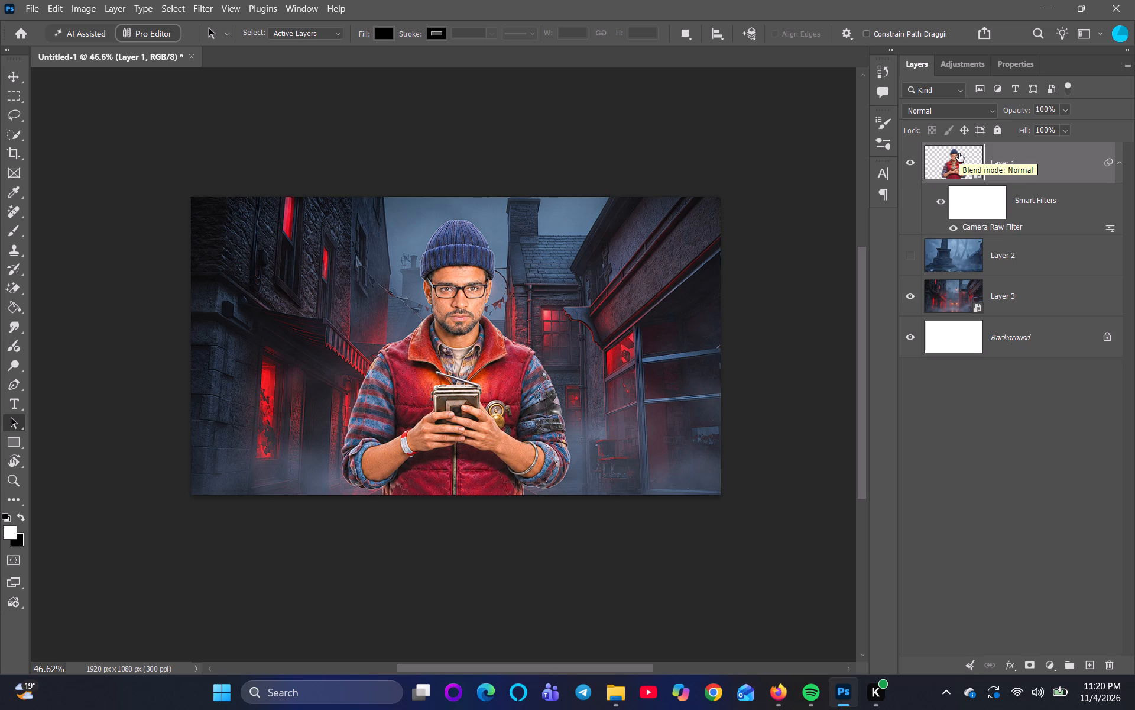
Compare the figure with and without its Camera Raw smart filter against the street background, leaving the filter on.
click(936, 202)
click(946, 205)
click(939, 198)
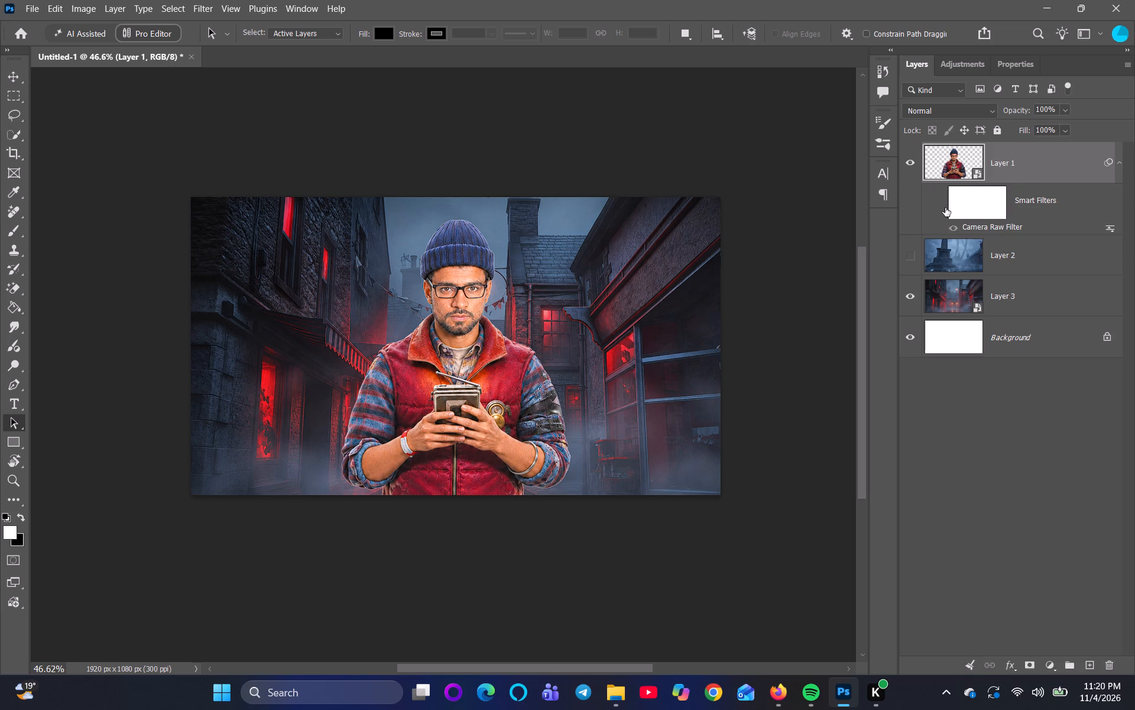
click(952, 231)
click(942, 203)
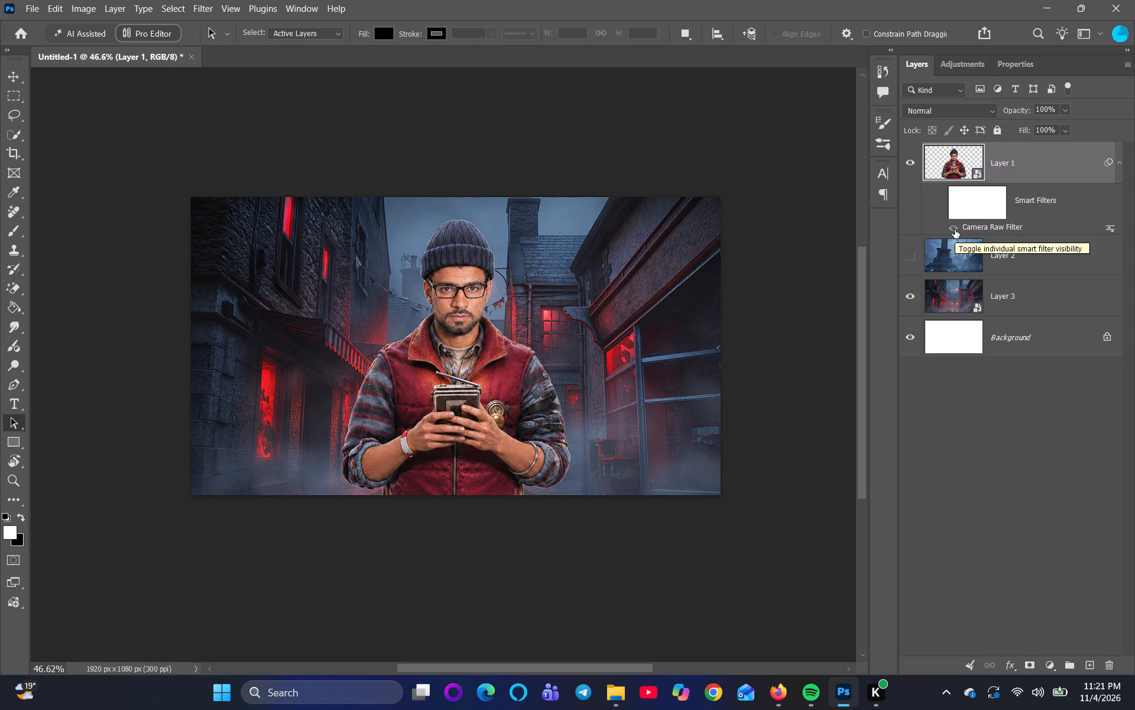
click(939, 206)
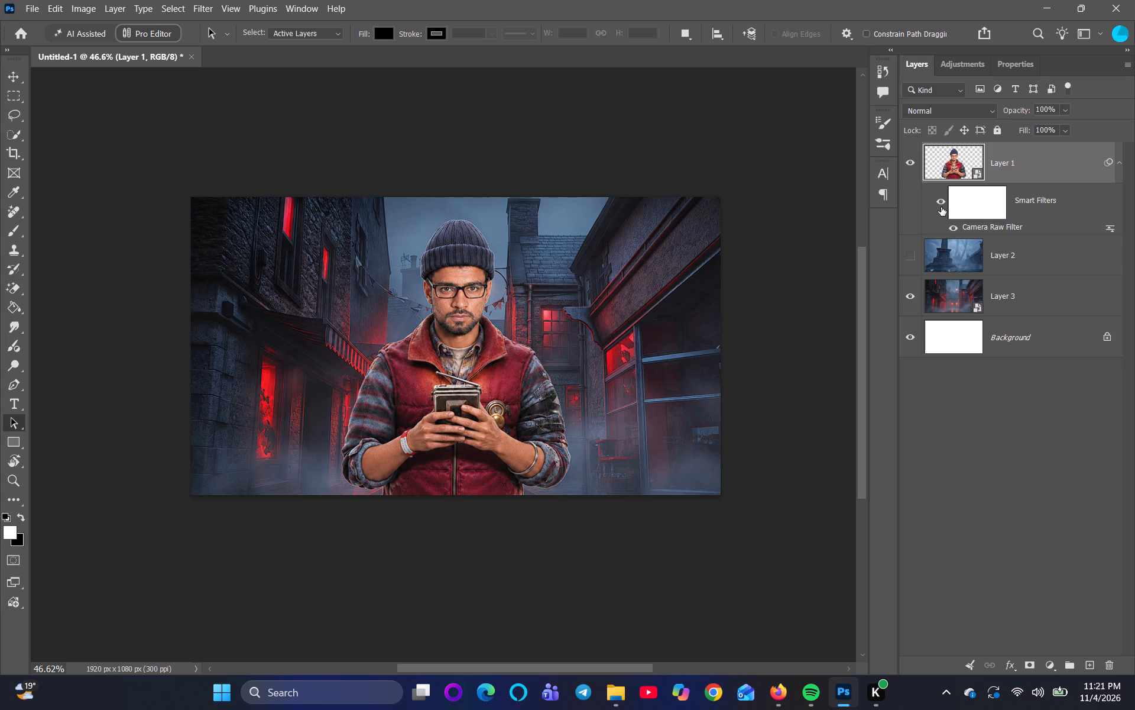
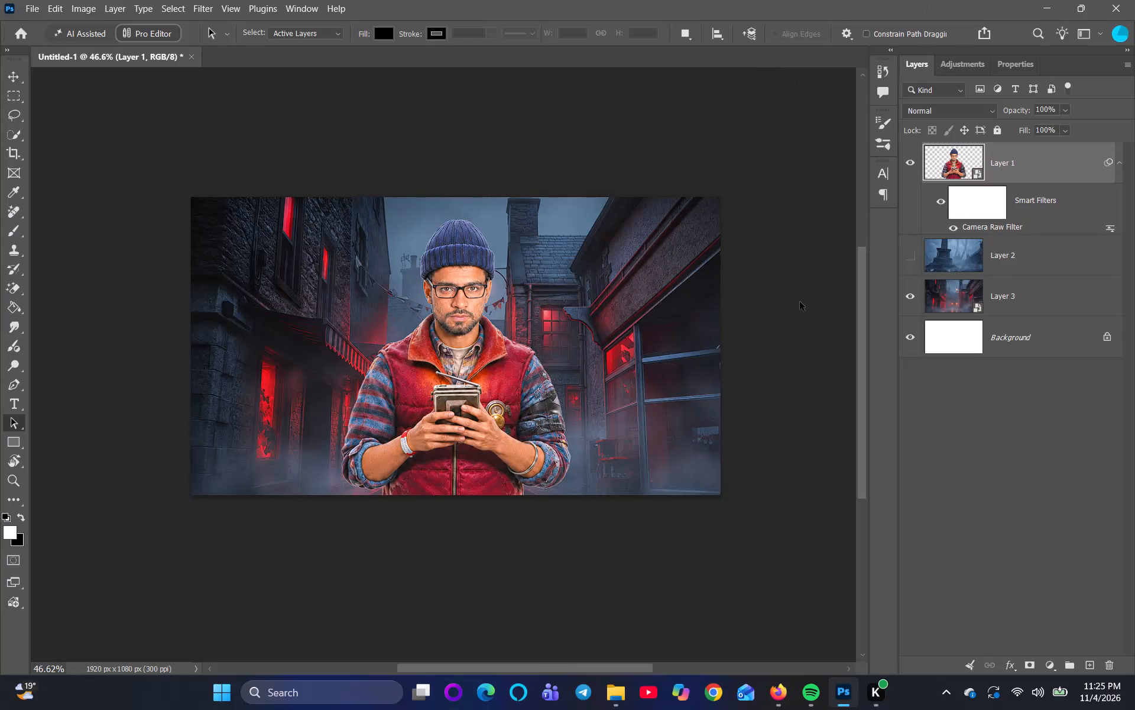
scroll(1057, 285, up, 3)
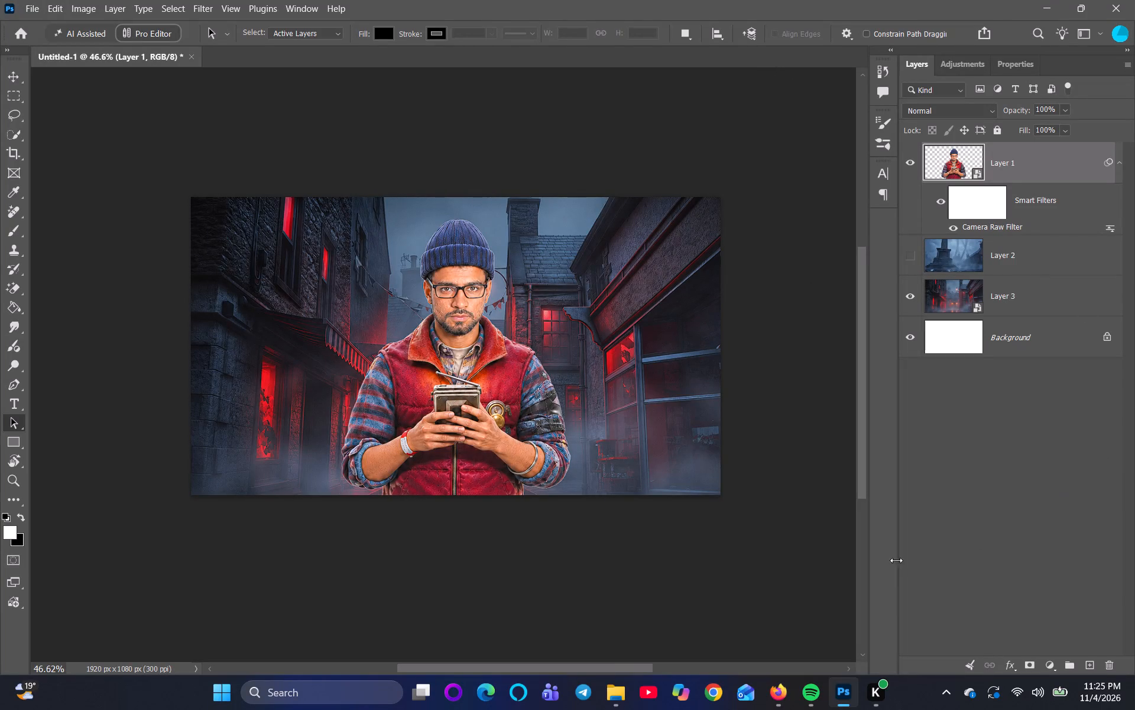
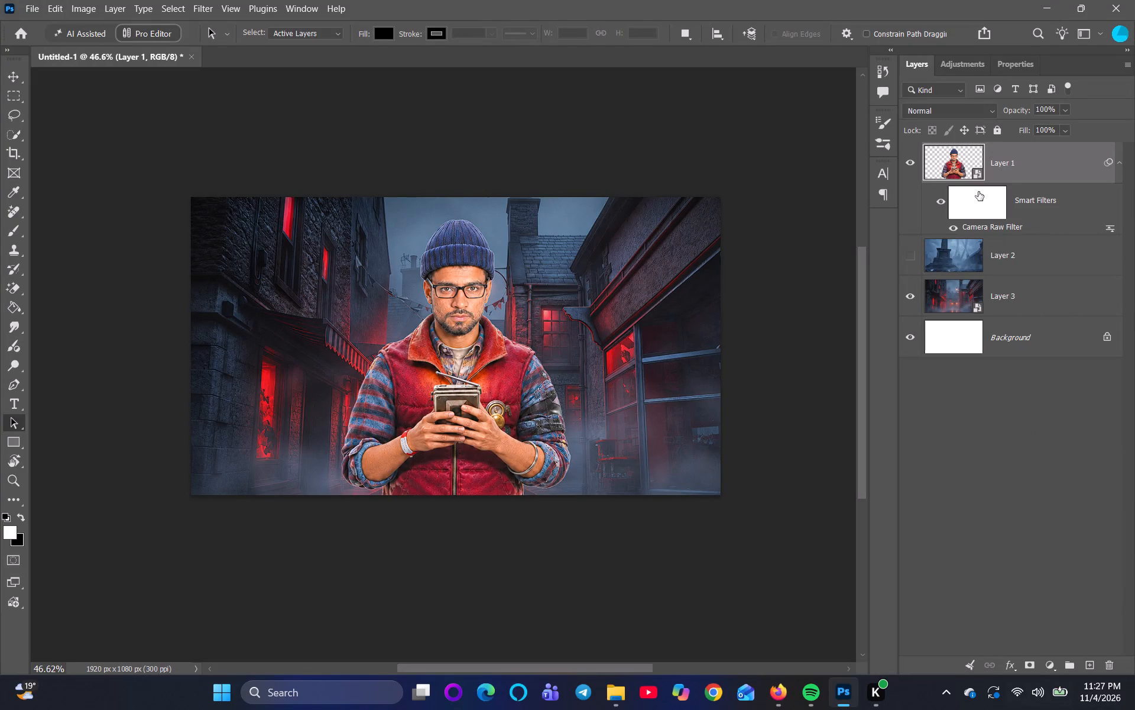
Add a Levels adjustment layer above Layer 1, the figure in the red vest.
click(979, 59)
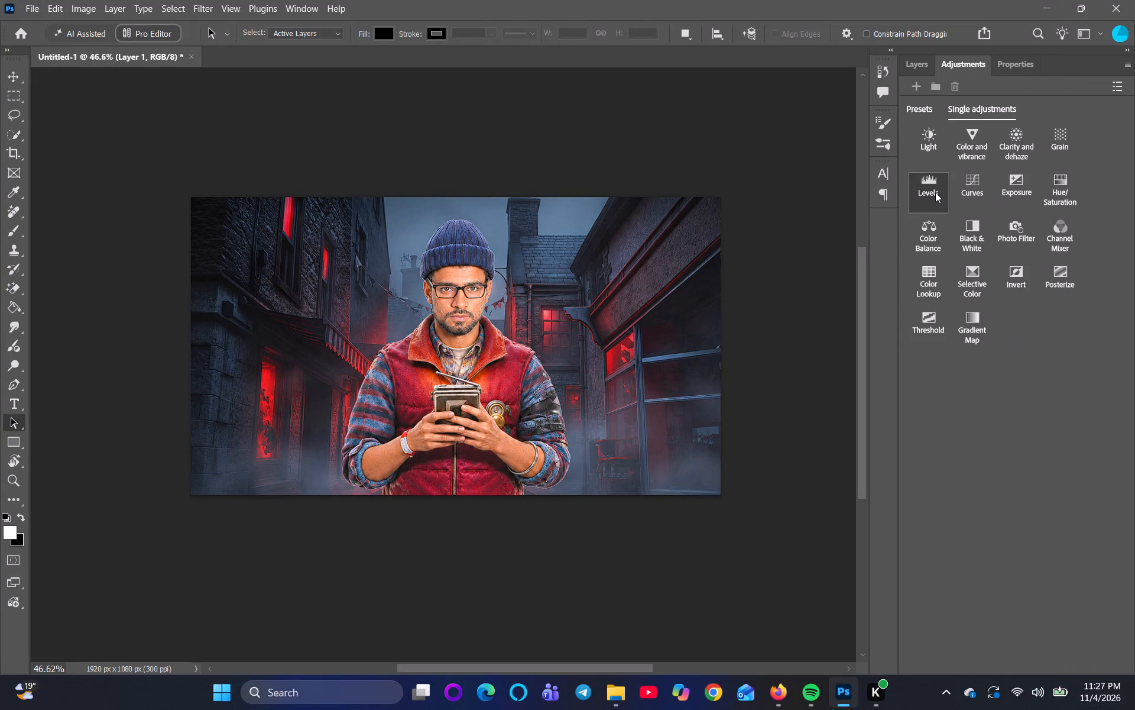
click(935, 192)
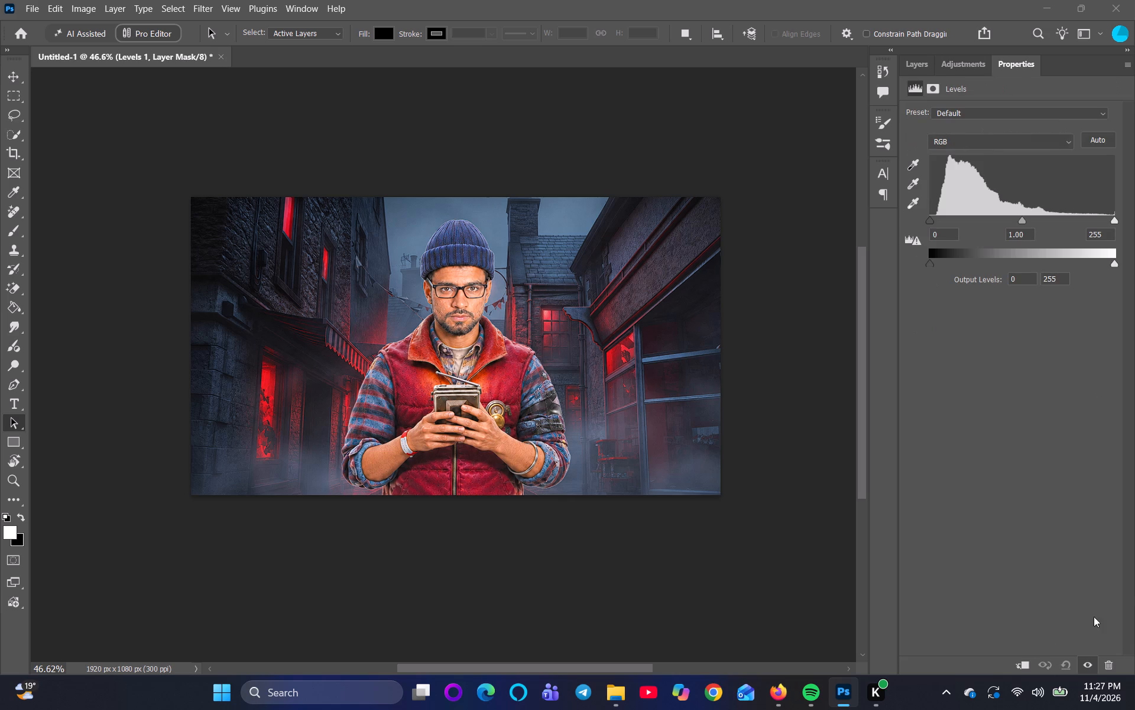
Clip the Levels adjustment to Layer 1 so it affects only the red-vest figure.
click(1027, 657)
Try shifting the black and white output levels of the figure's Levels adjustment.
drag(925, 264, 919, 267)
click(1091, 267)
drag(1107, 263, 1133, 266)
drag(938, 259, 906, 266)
Tune the figure's Levels input values to shadows 6, midtones 0.76 and highlights 240, deepening its contrast.
drag(1020, 217, 1006, 224)
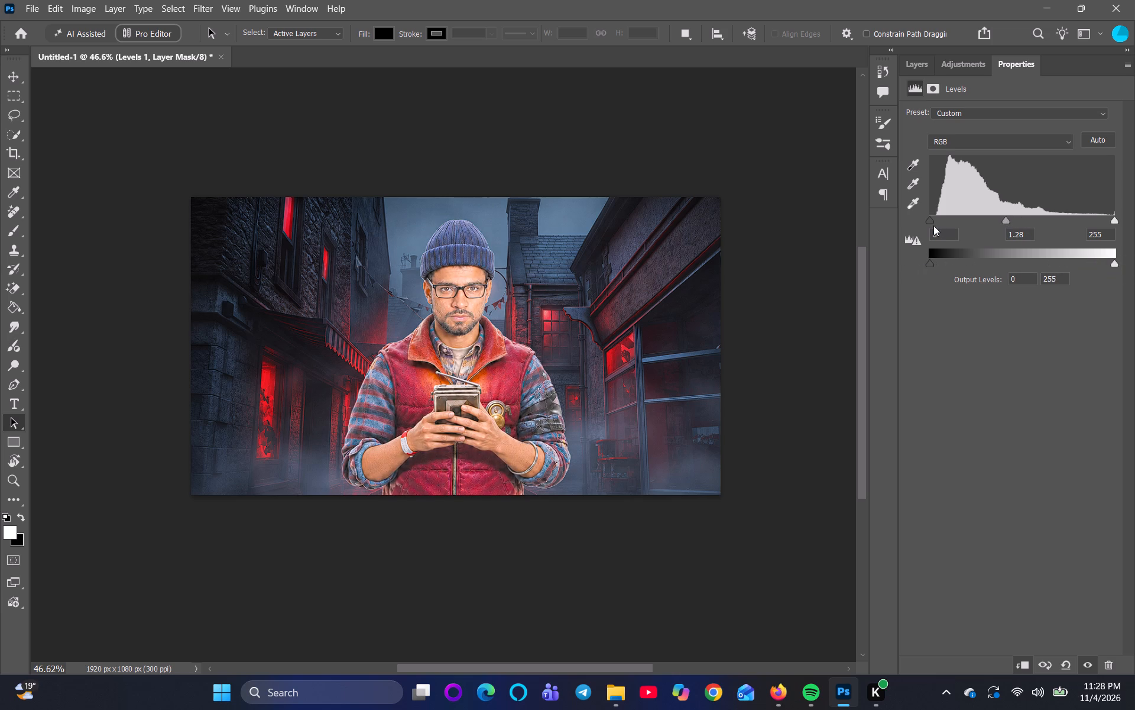
click(928, 218)
drag(1010, 220, 1031, 222)
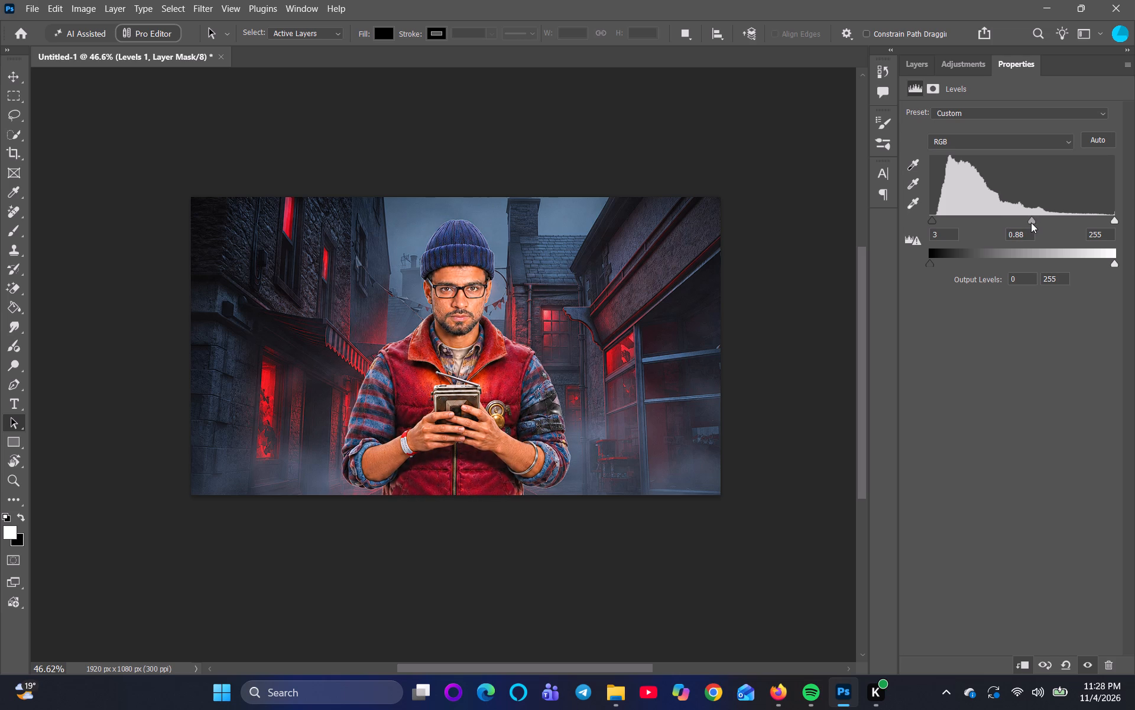
drag(1031, 222, 1032, 224)
drag(931, 217, 938, 218)
drag(938, 218, 939, 220)
drag(939, 220, 936, 217)
drag(936, 217, 935, 215)
drag(935, 215, 938, 217)
drag(1111, 221, 1103, 224)
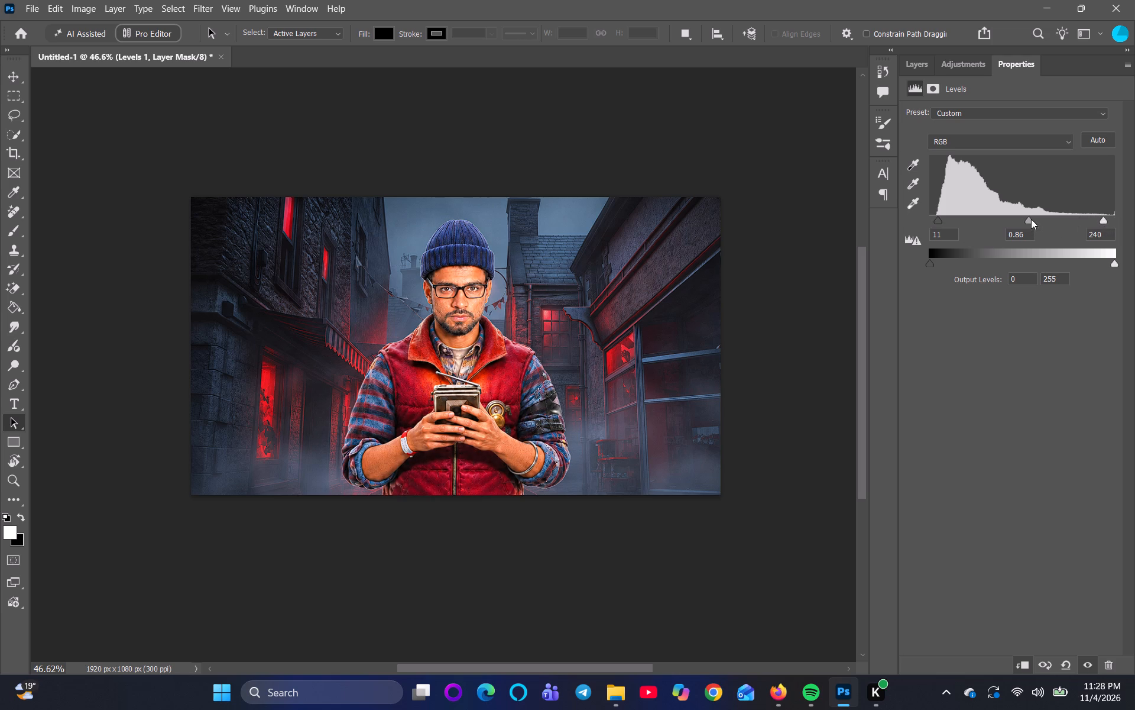
drag(1031, 216, 1045, 216)
drag(934, 218, 948, 218)
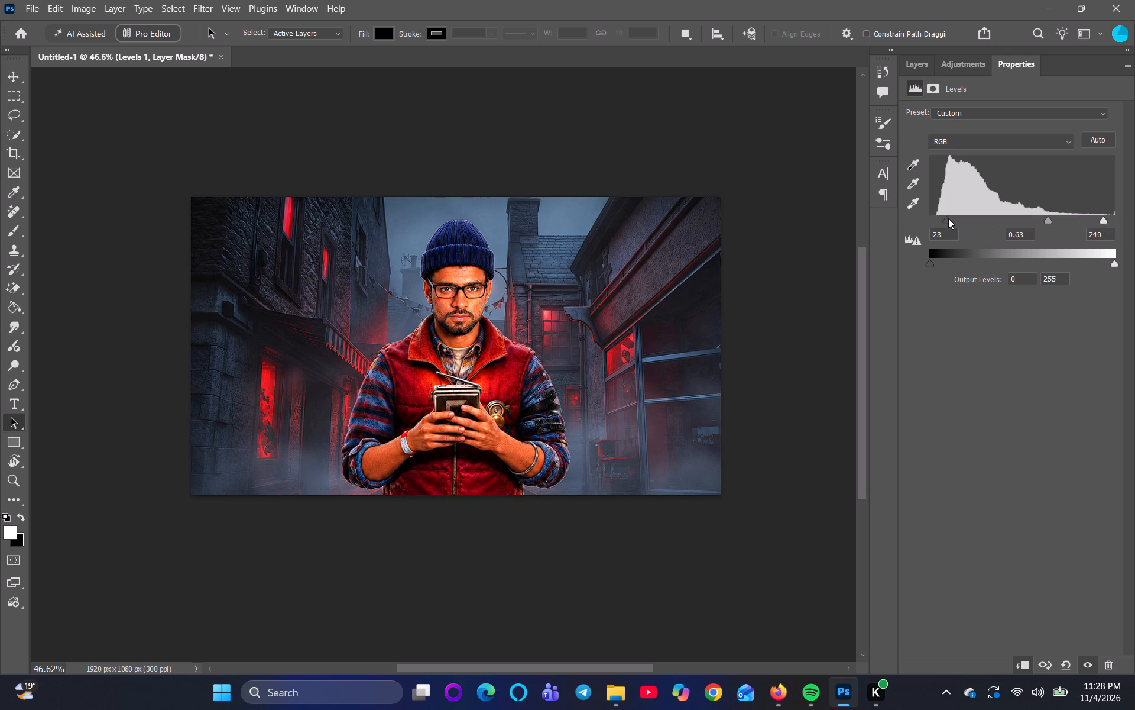
drag(948, 218, 913, 224)
drag(1039, 218, 1029, 220)
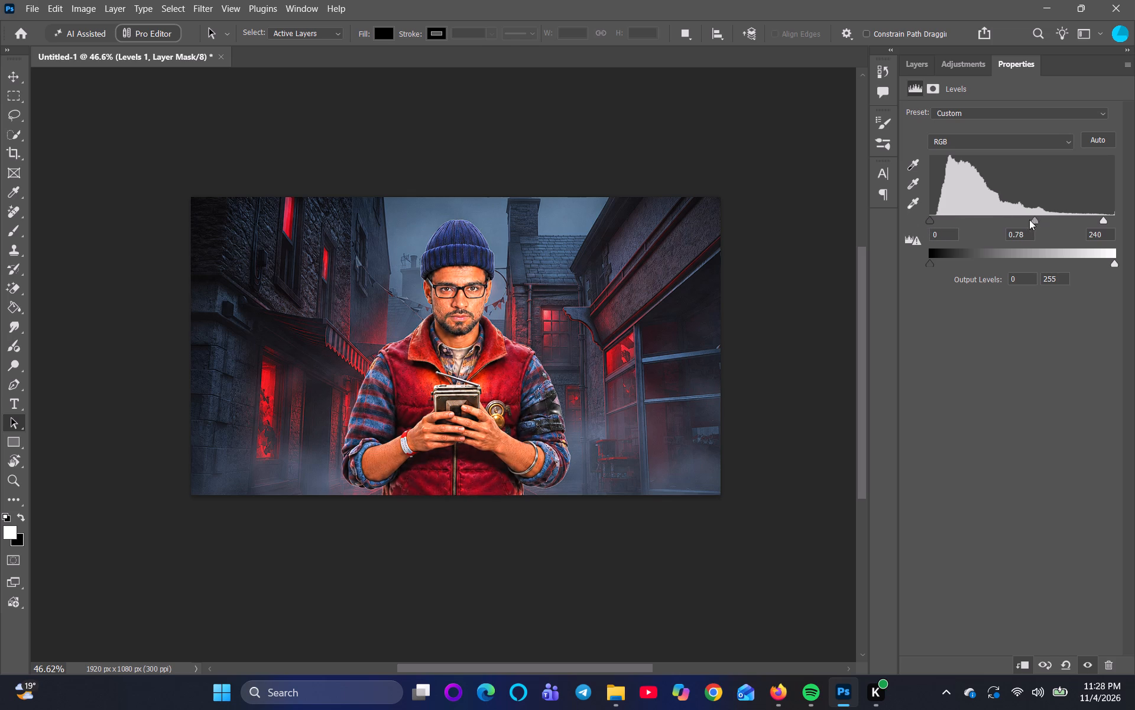
drag(1029, 220, 1033, 220)
click(932, 221)
Review the Levels-graded figure against the whole street scene with the layer stack in view.
scroll(930, 224, down, 3)
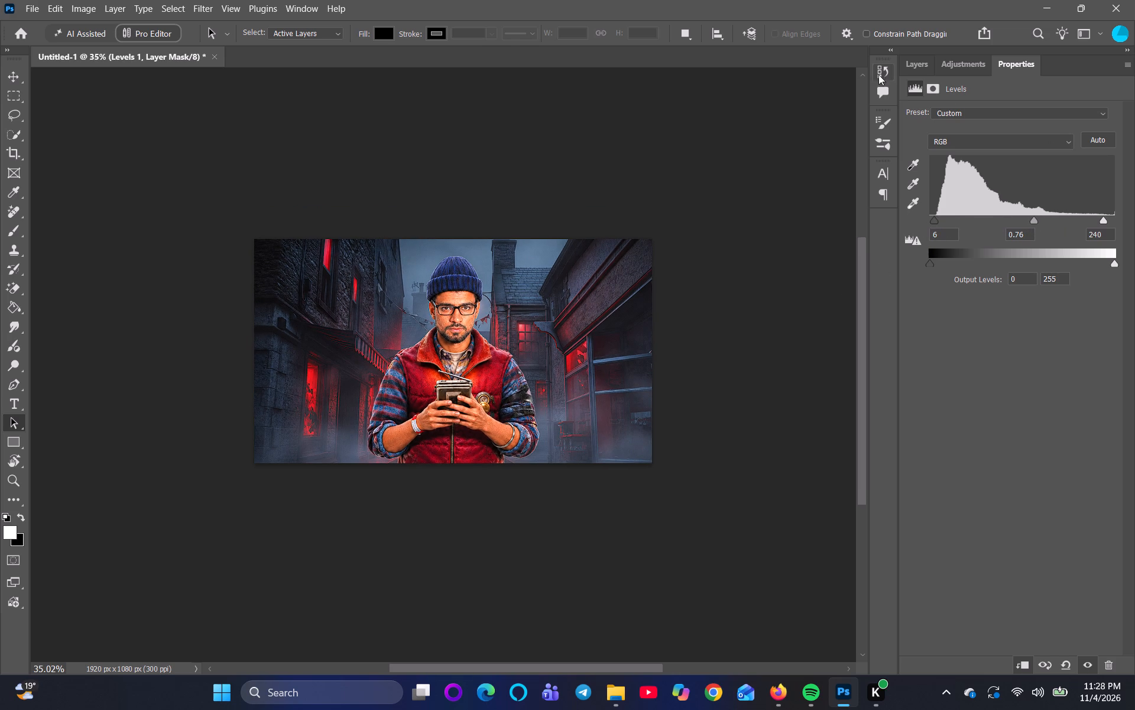
click(925, 63)
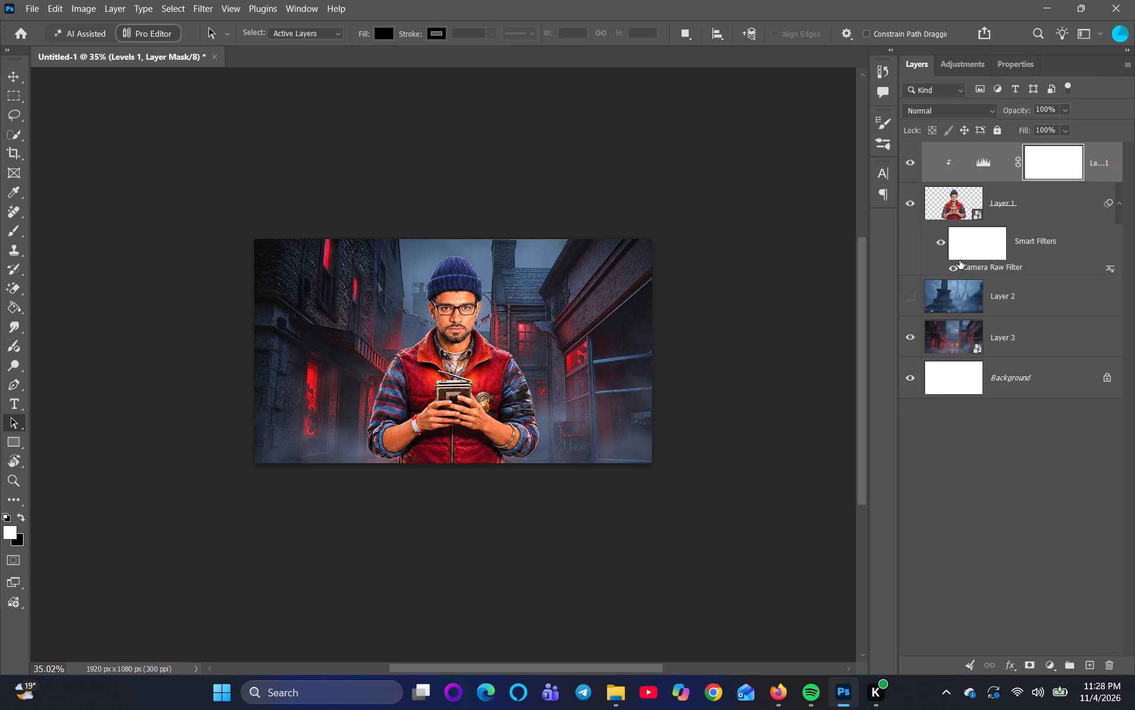
key(ctrl+0)
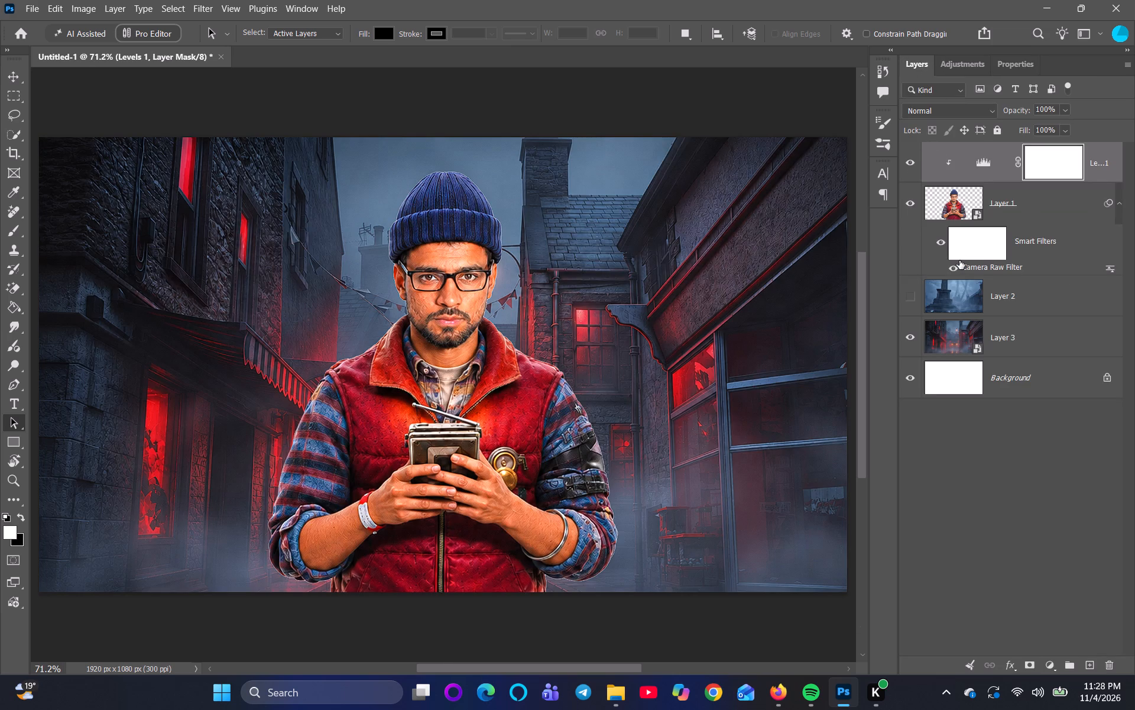
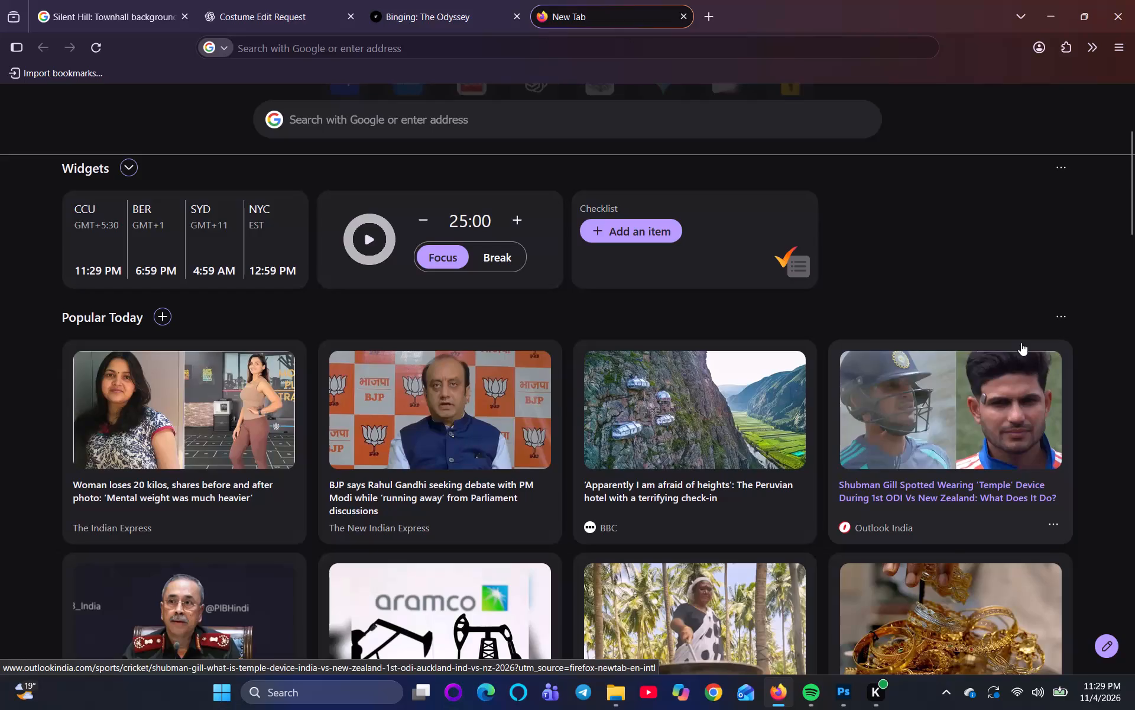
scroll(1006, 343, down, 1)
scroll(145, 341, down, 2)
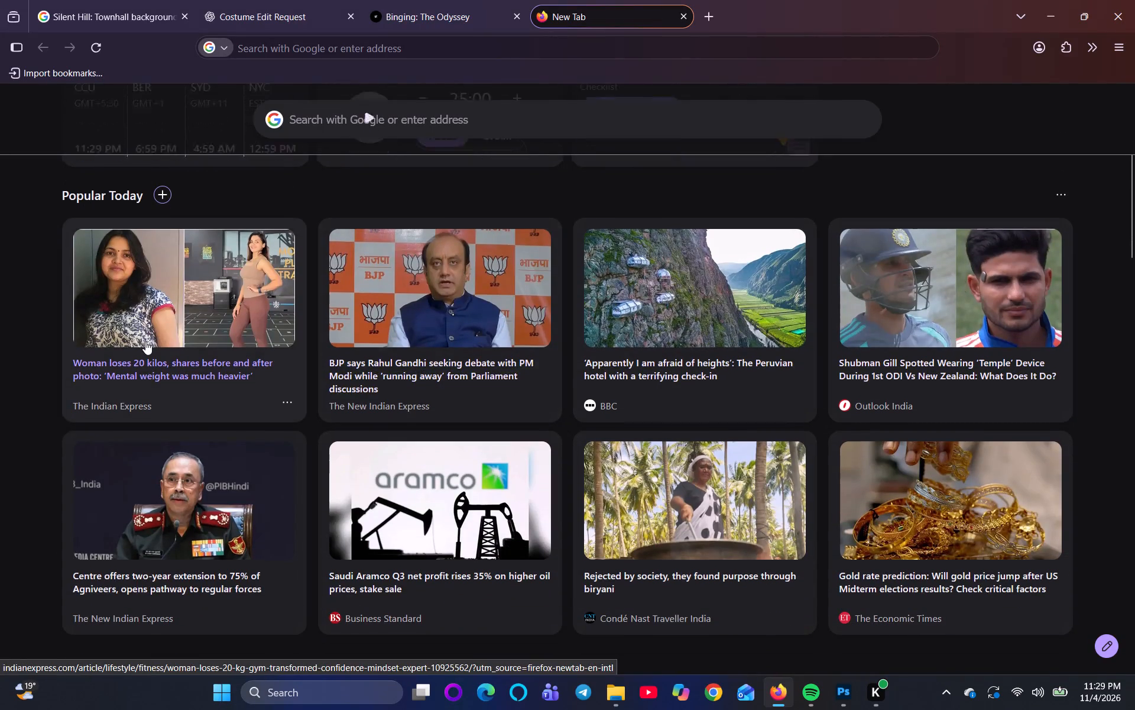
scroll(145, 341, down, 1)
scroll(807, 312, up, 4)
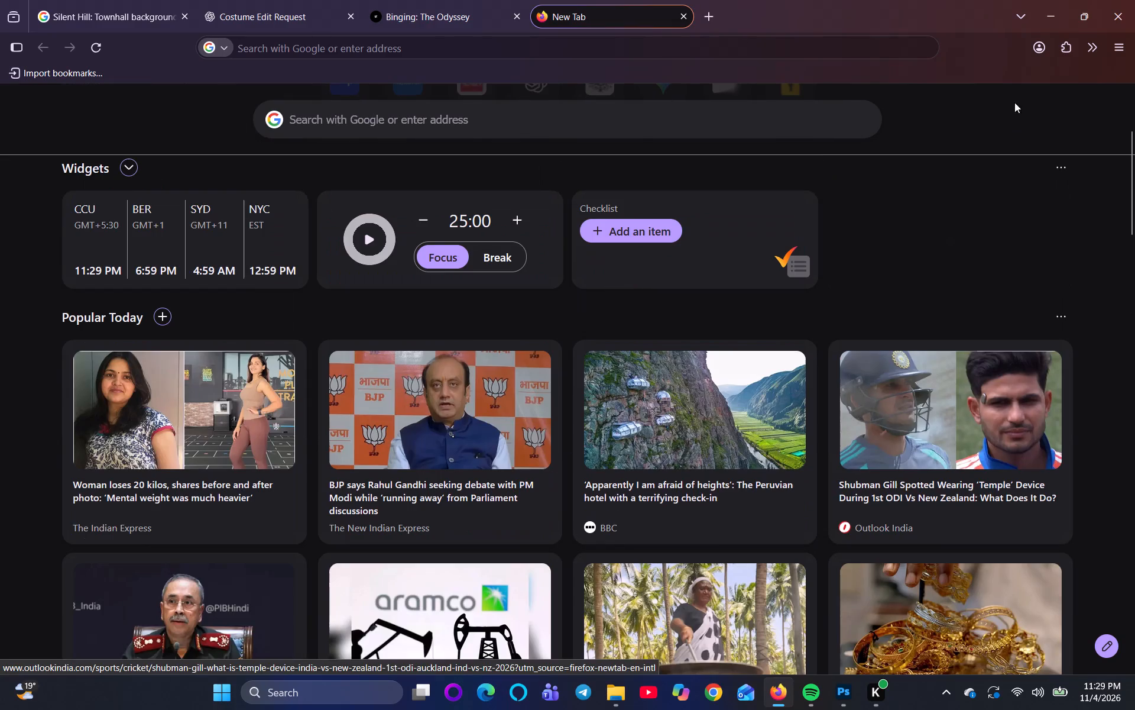
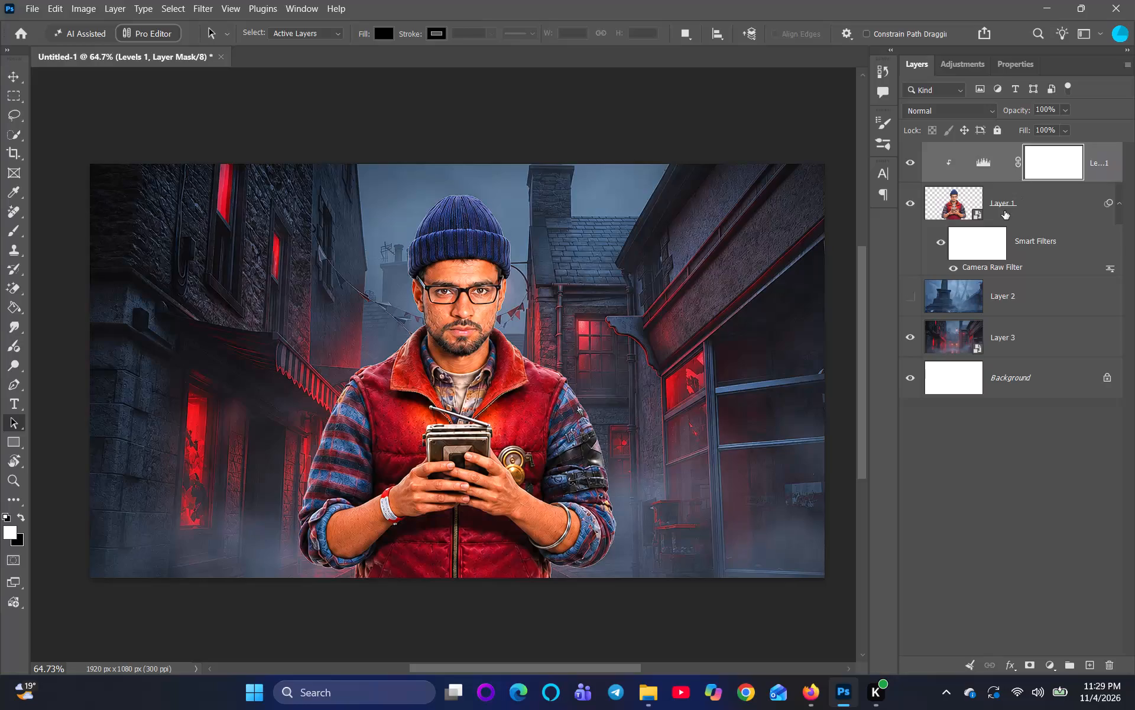
Open the contents of the Layer 1 smart object holding the red-vest figure.
click(998, 205)
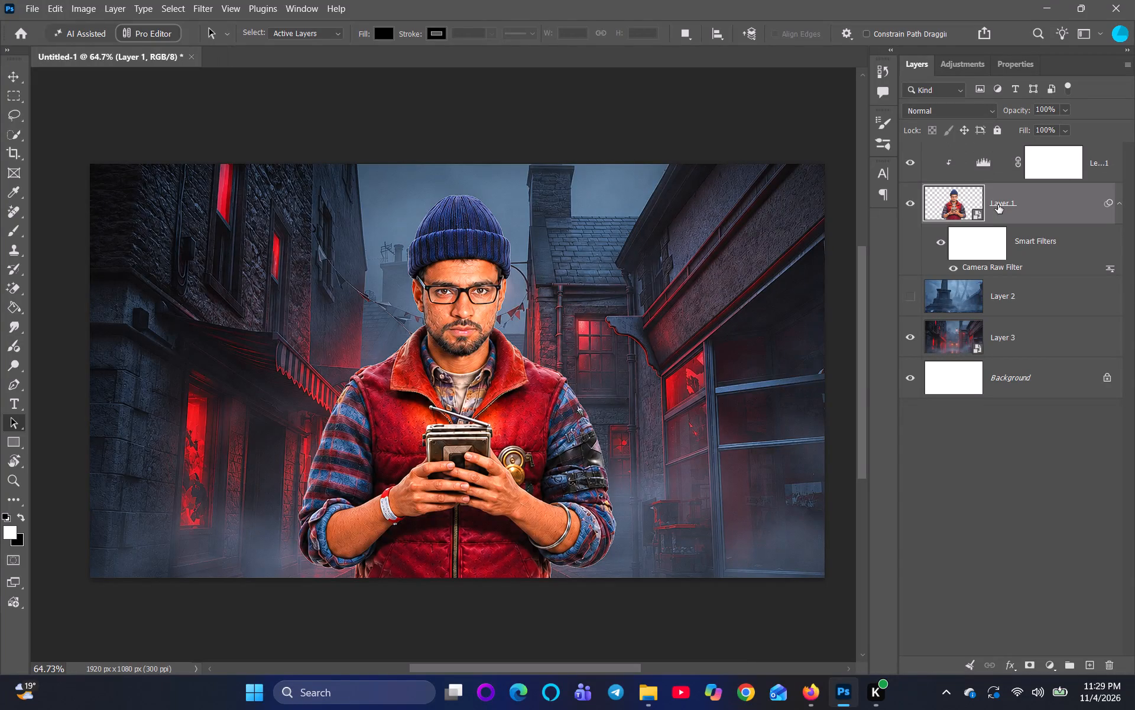
click(1037, 159)
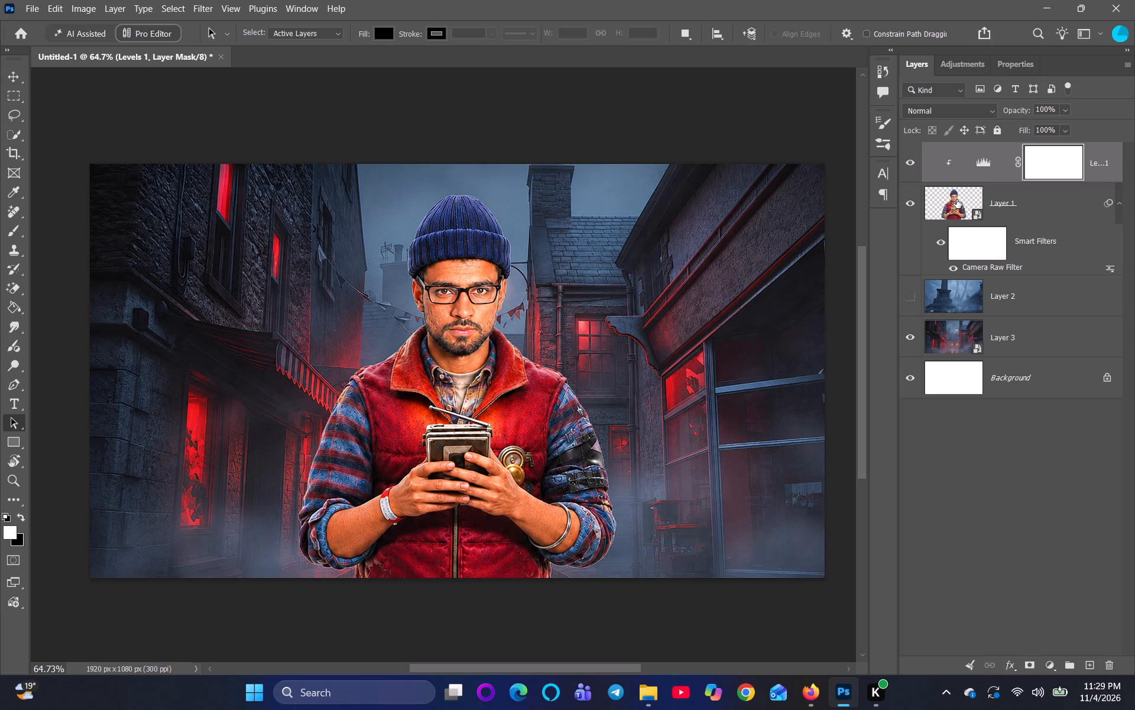
drag(956, 199, 964, 233)
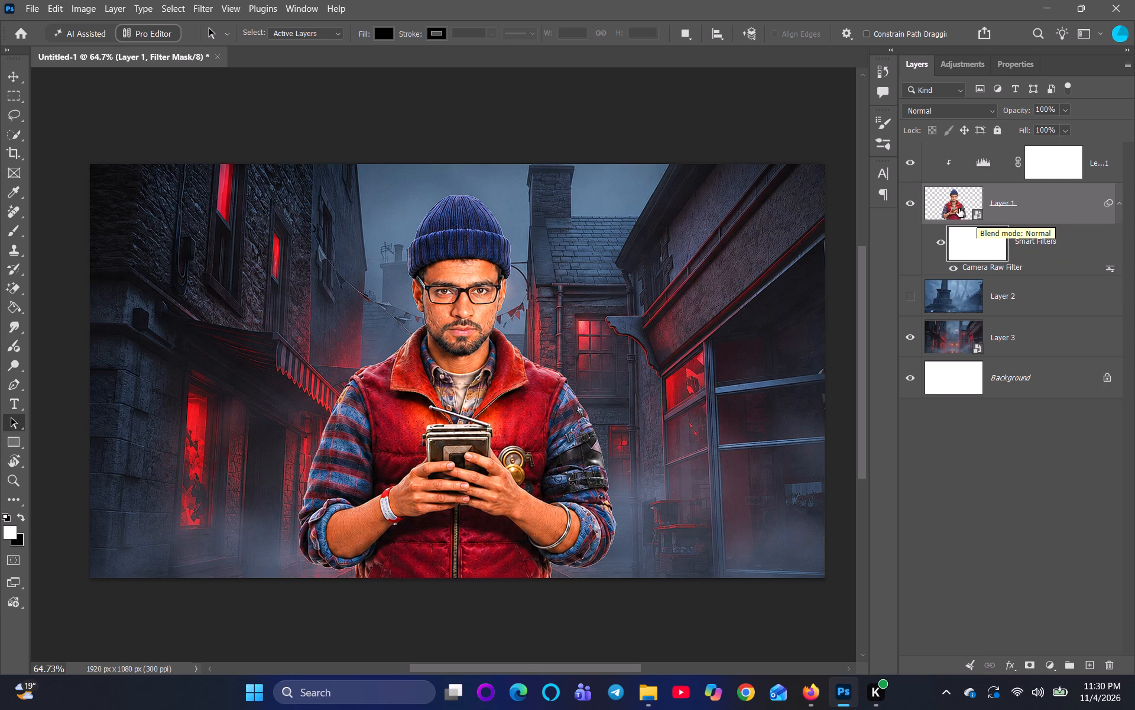
double_click(959, 208)
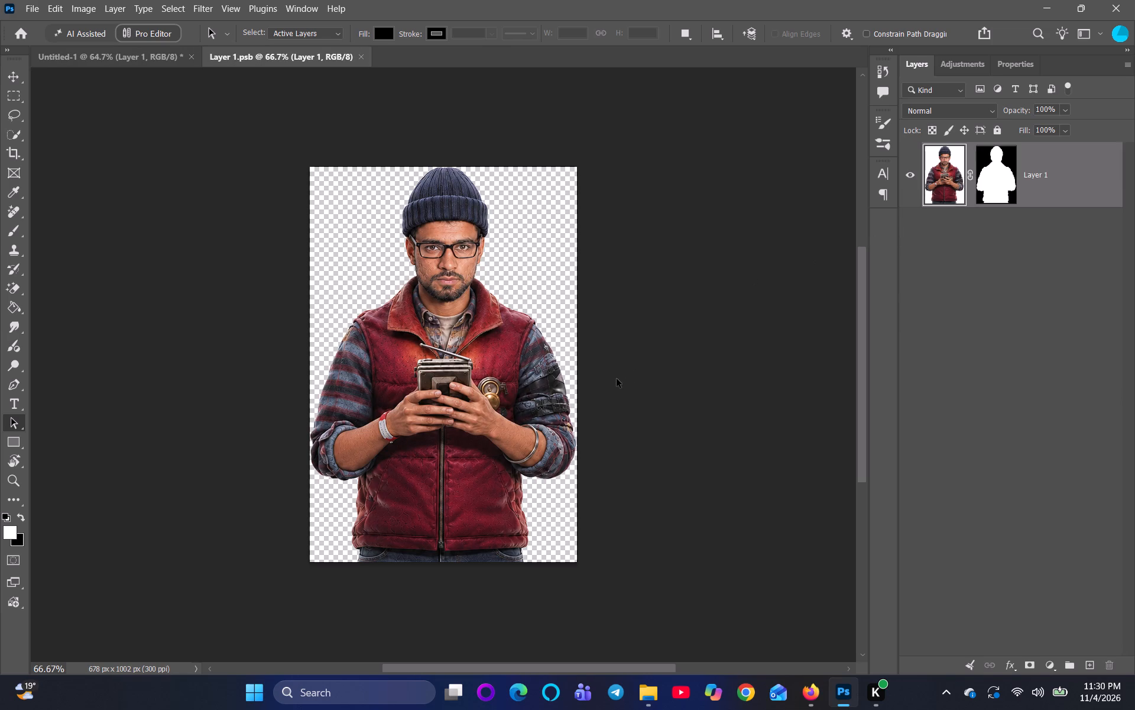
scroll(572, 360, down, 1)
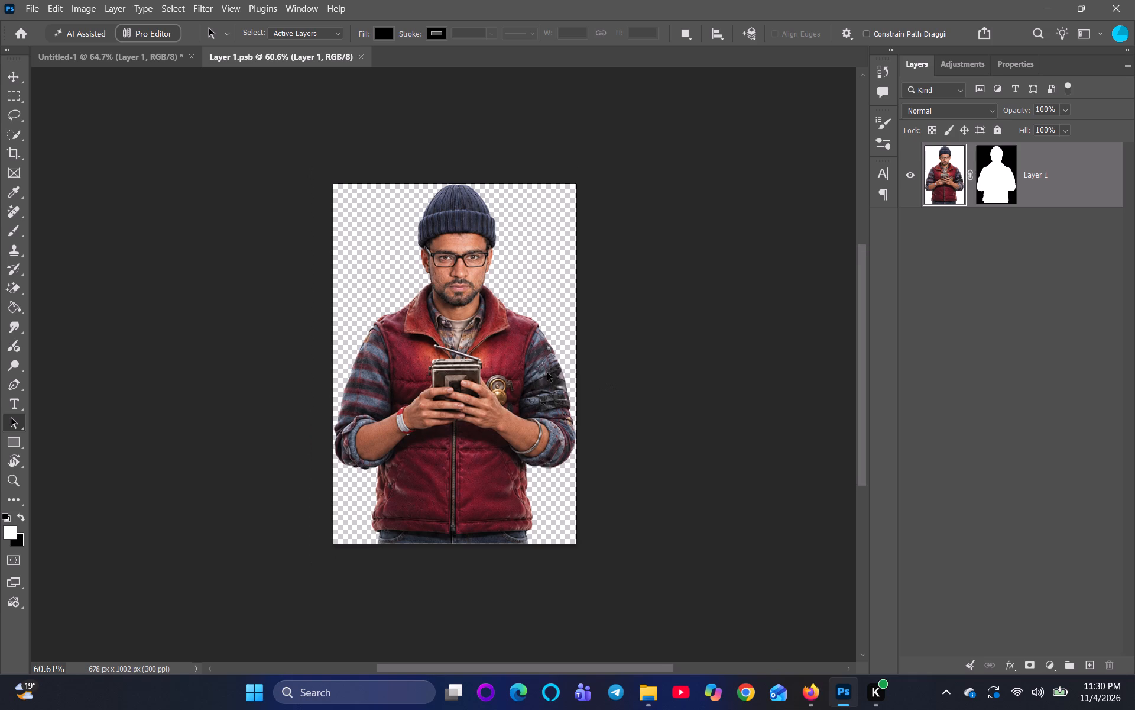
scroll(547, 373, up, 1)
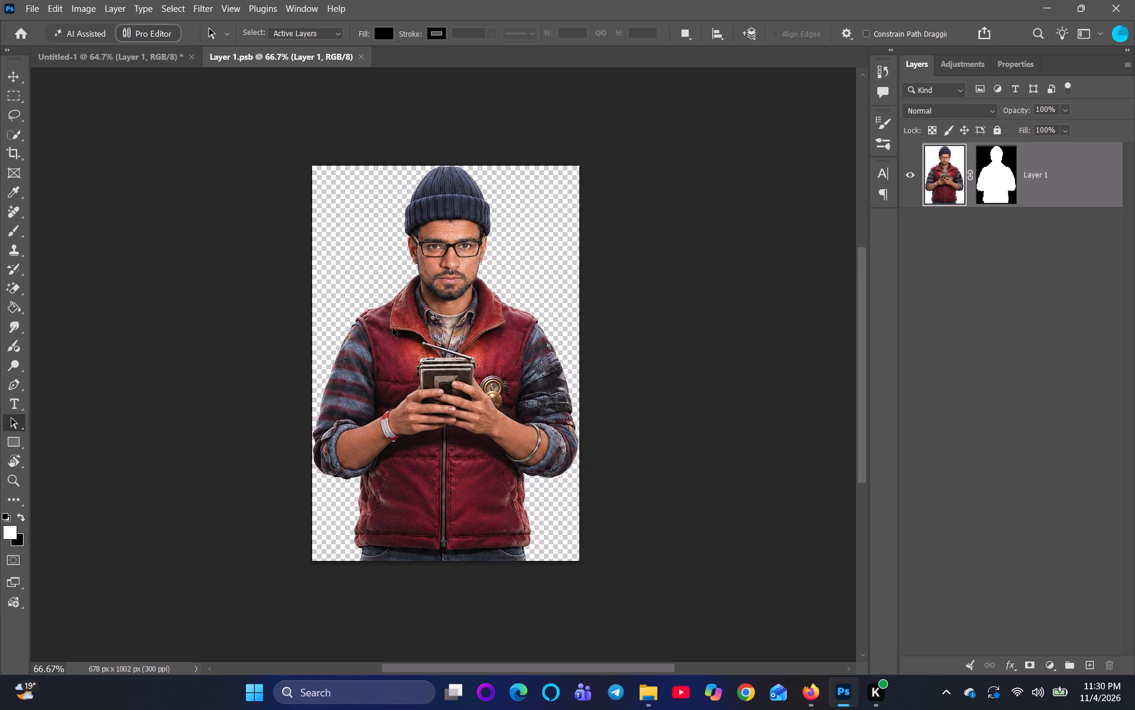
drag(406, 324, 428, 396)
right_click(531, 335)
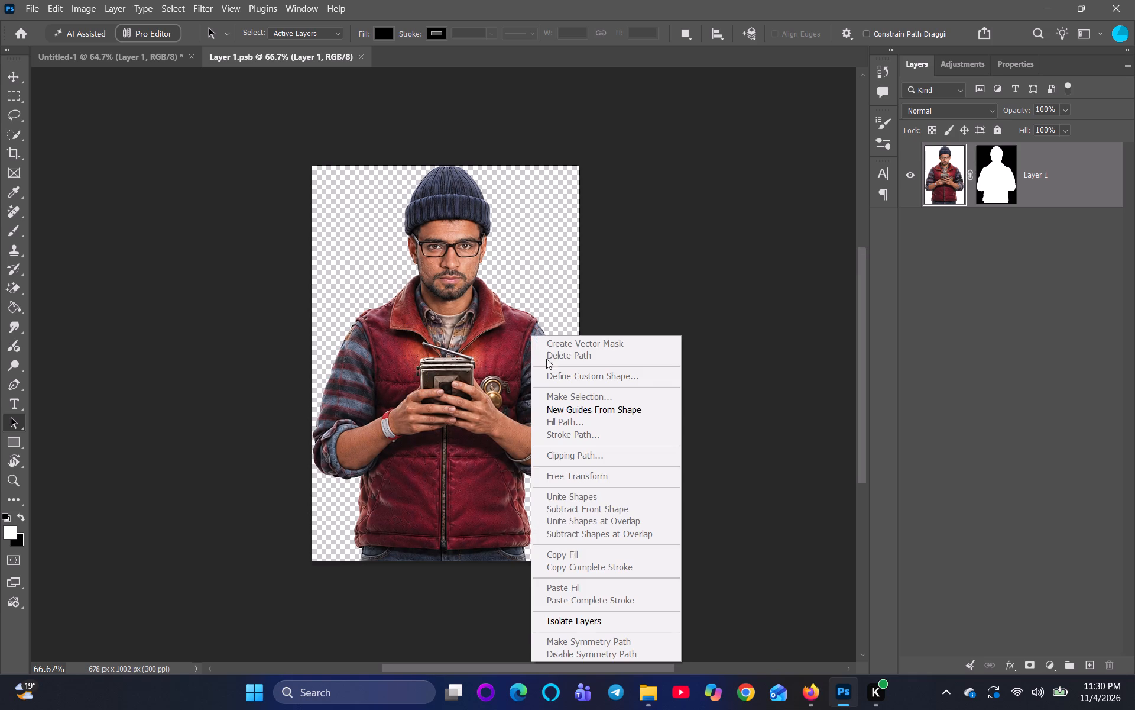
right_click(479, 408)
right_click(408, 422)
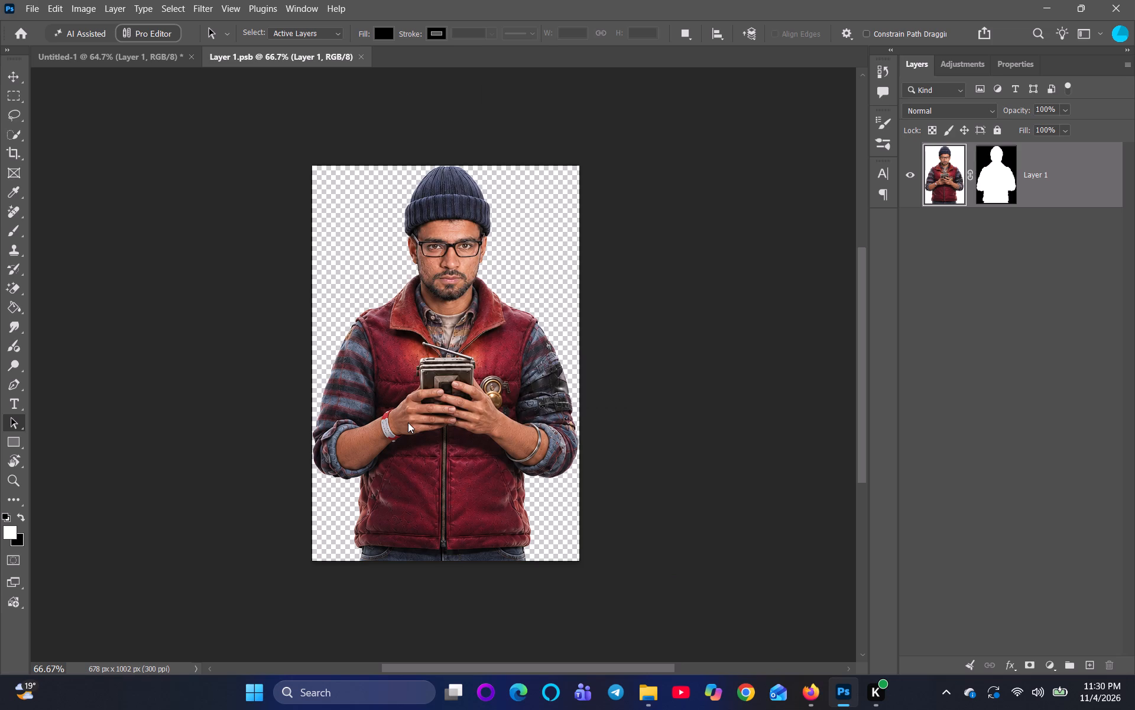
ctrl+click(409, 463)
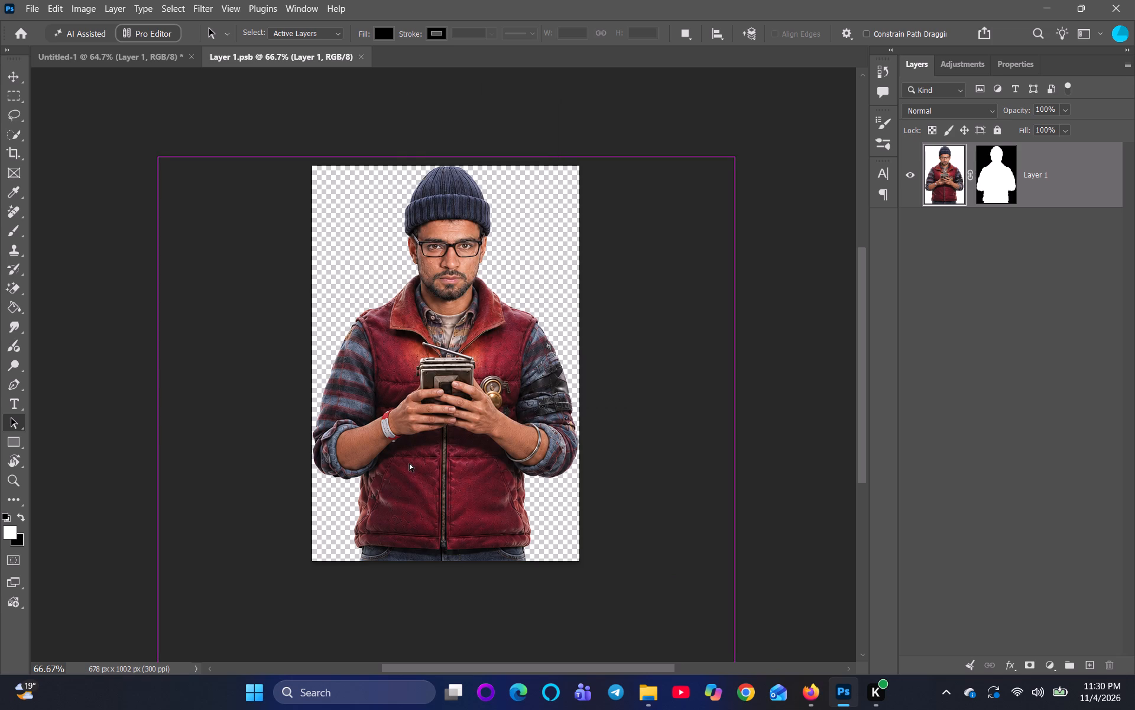
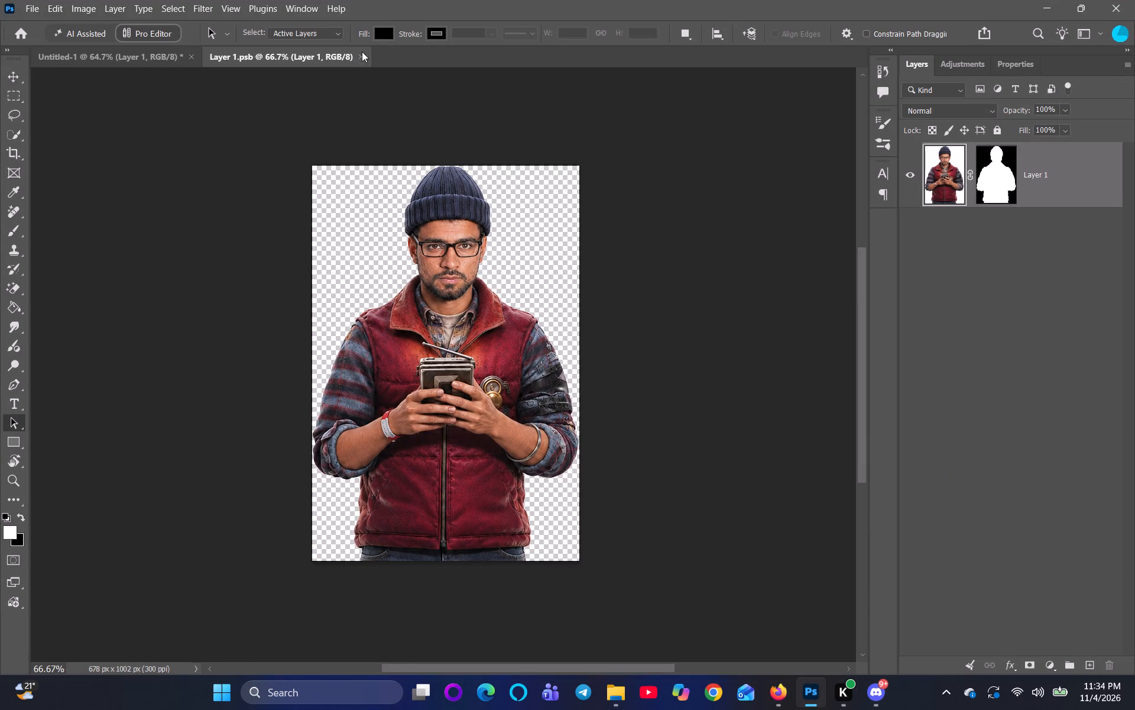
click(362, 59)
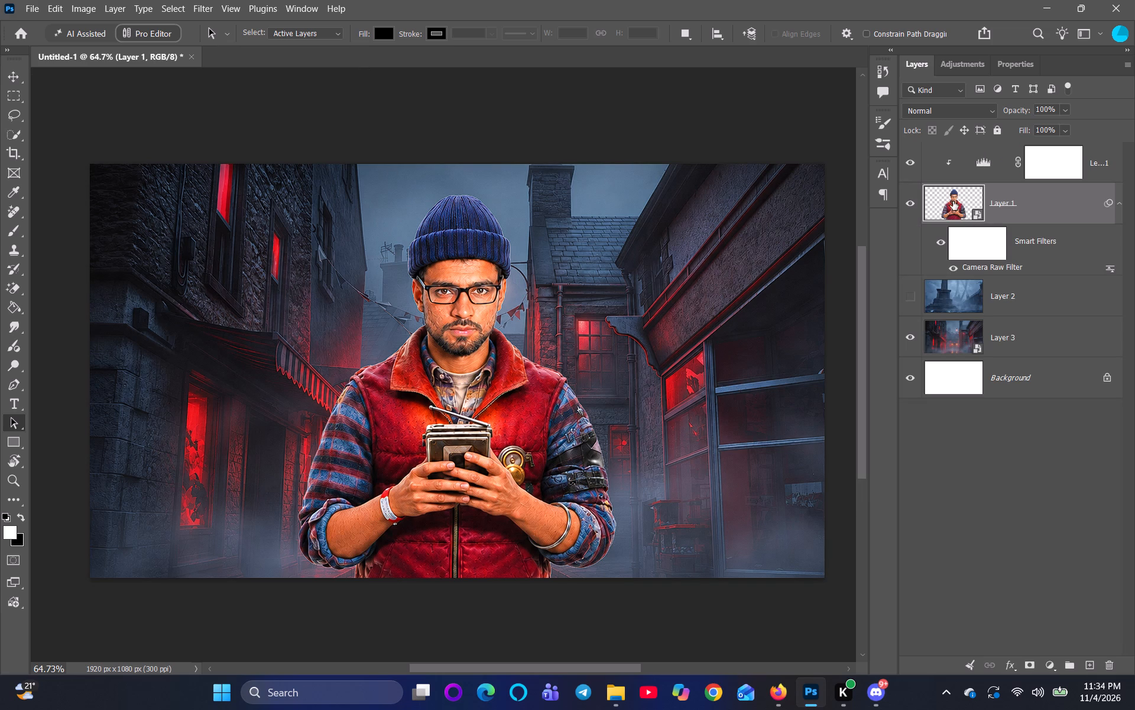
click(991, 298)
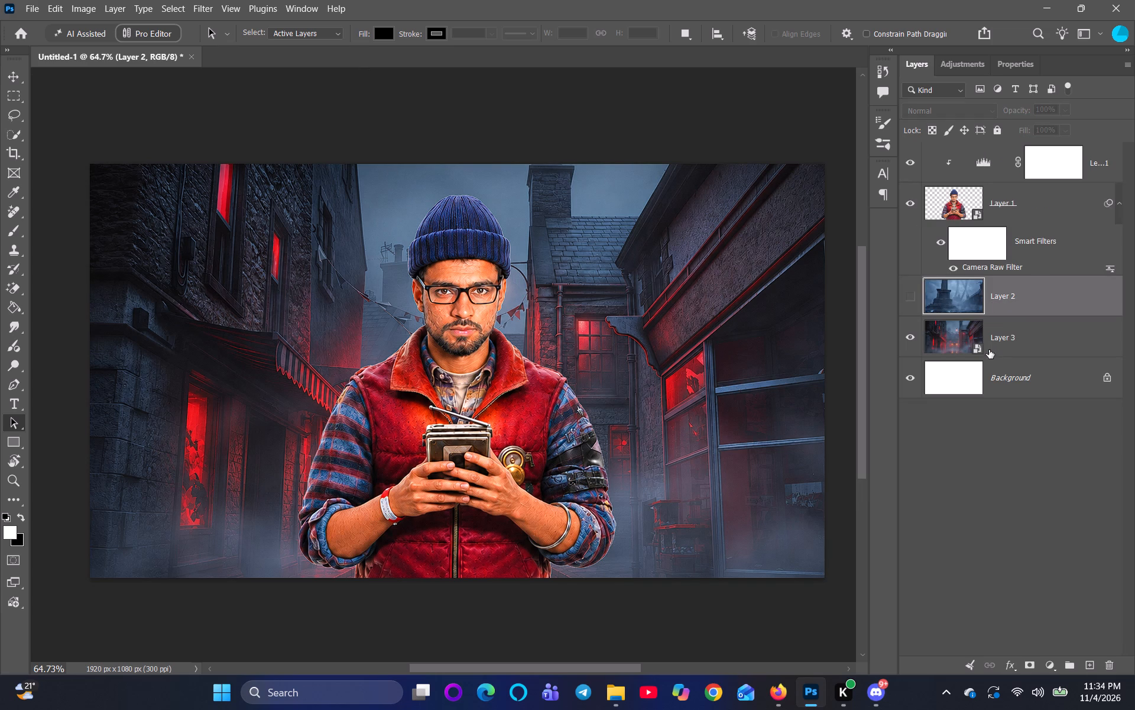
key(ctrl+v)
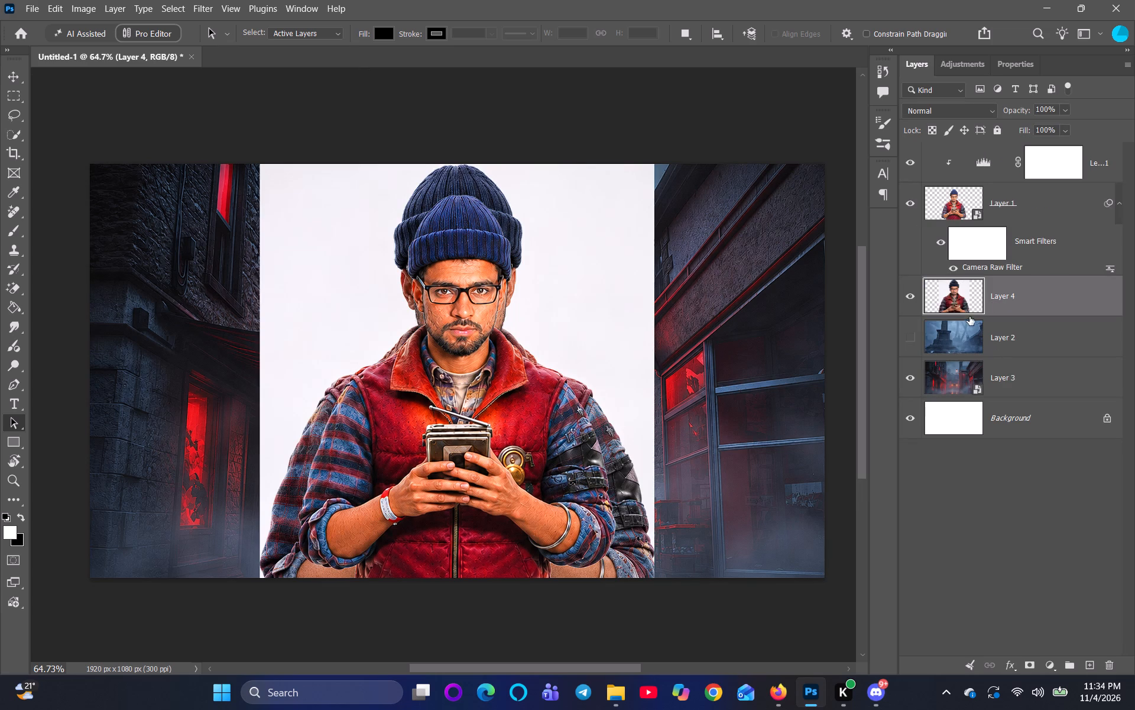
Compare the pasted figure with the old one by toggling Layer 4, and hide Layer 1.
scroll(647, 377, down, 2)
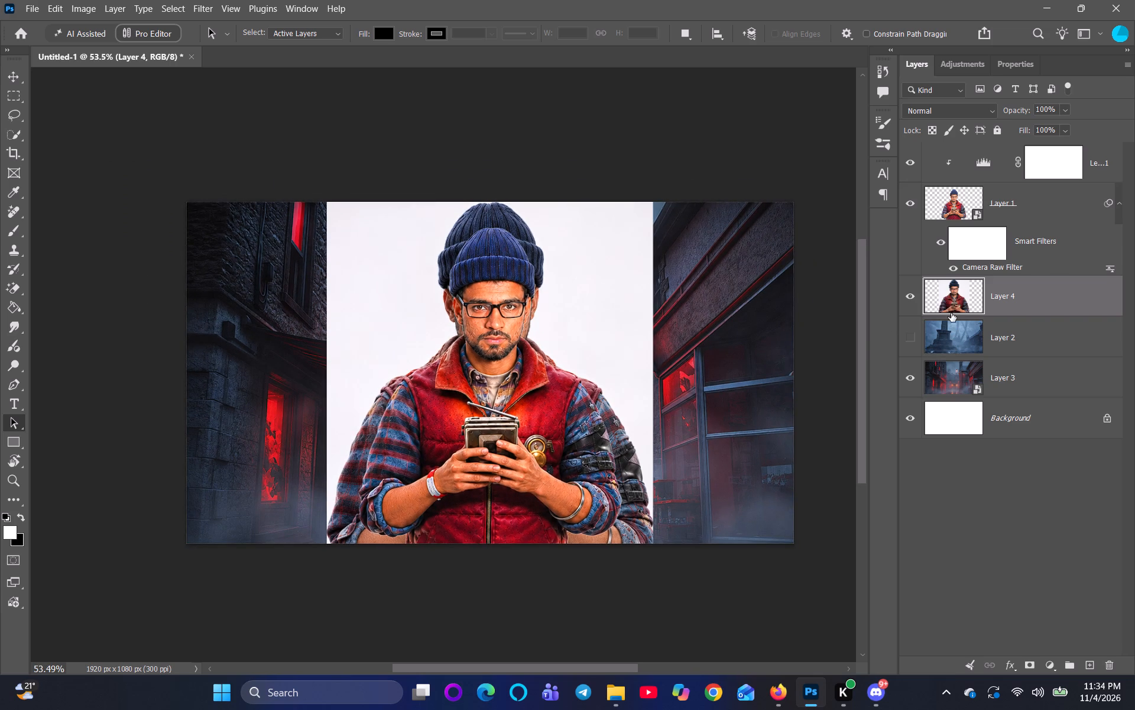
click(910, 303)
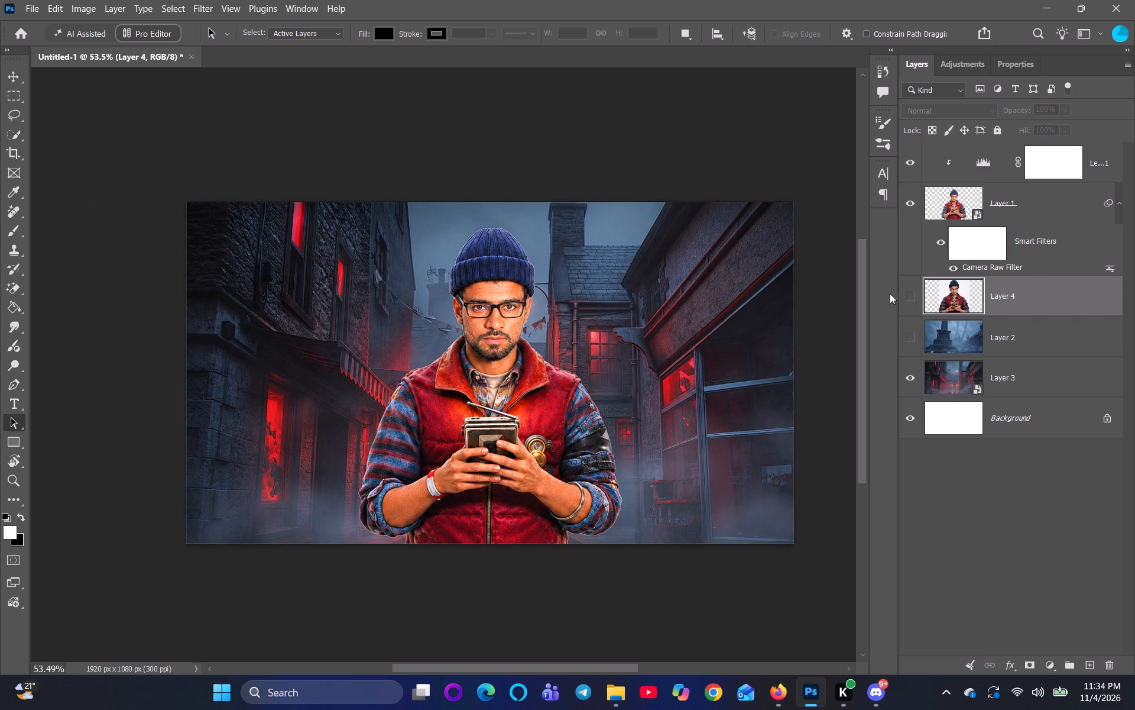
click(905, 298)
click(913, 202)
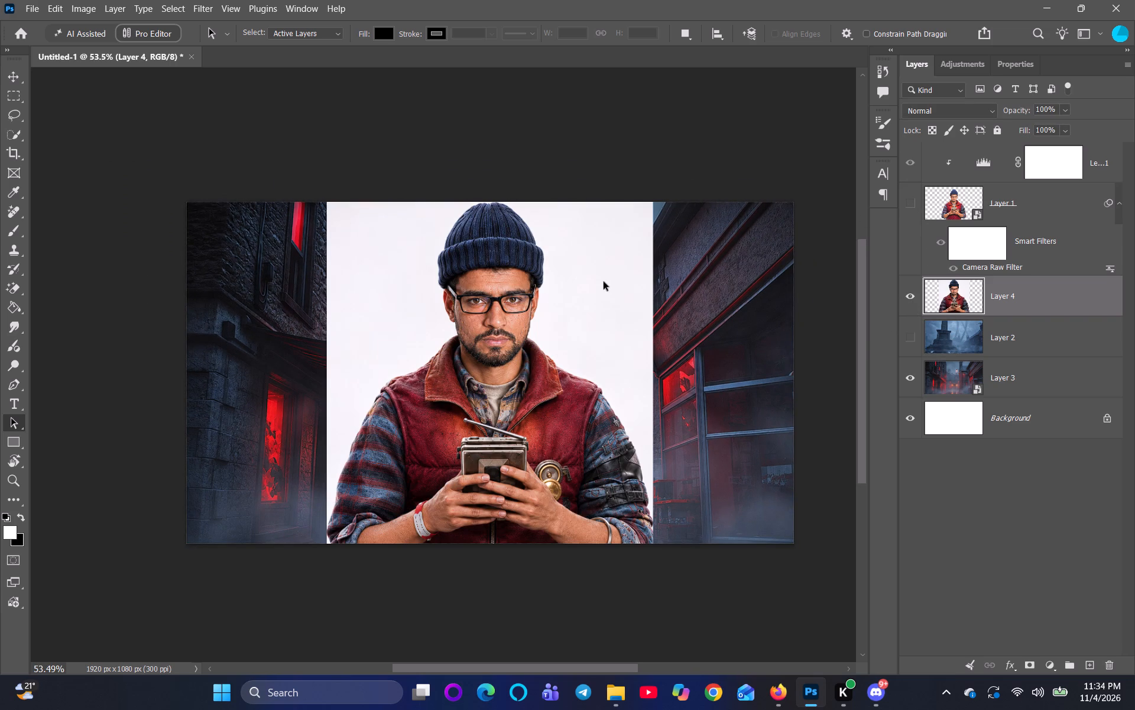
Scale the pasted figure on Layer 4 to about 77% and centre it horizontally over the street, with its lower edge below the canvas.
click(18, 81)
scroll(635, 334, down, 2)
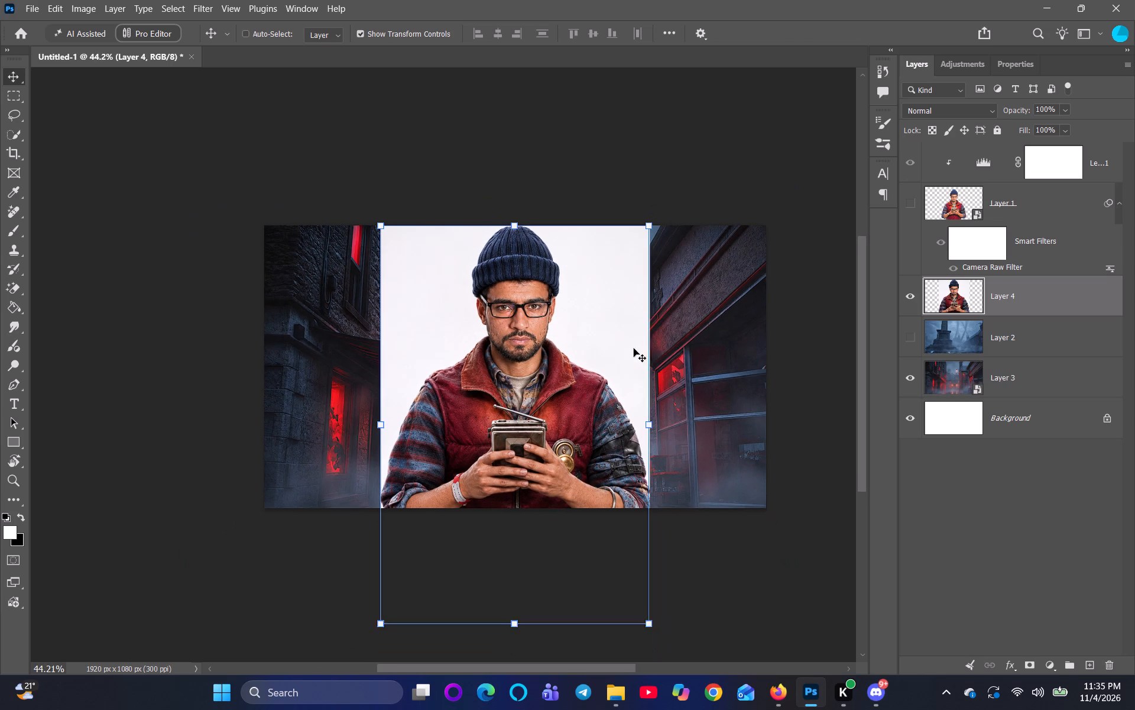
scroll(634, 348, down, 1)
drag(530, 596, 531, 501)
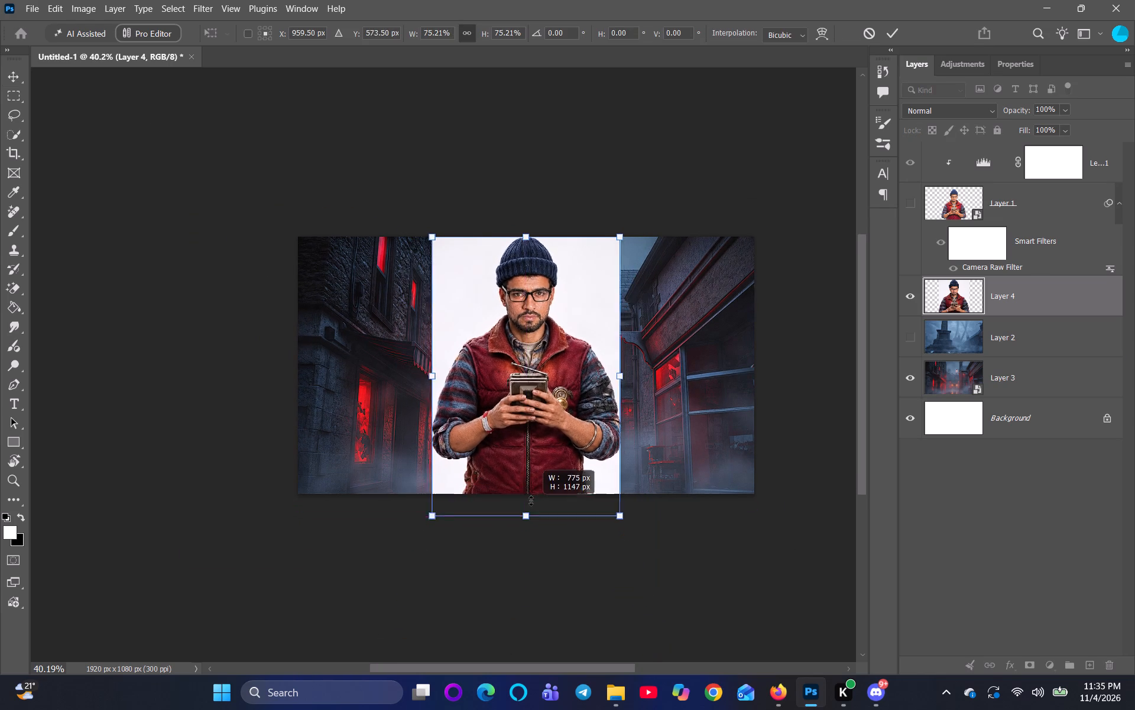
drag(531, 501, 530, 491)
drag(529, 423, 528, 453)
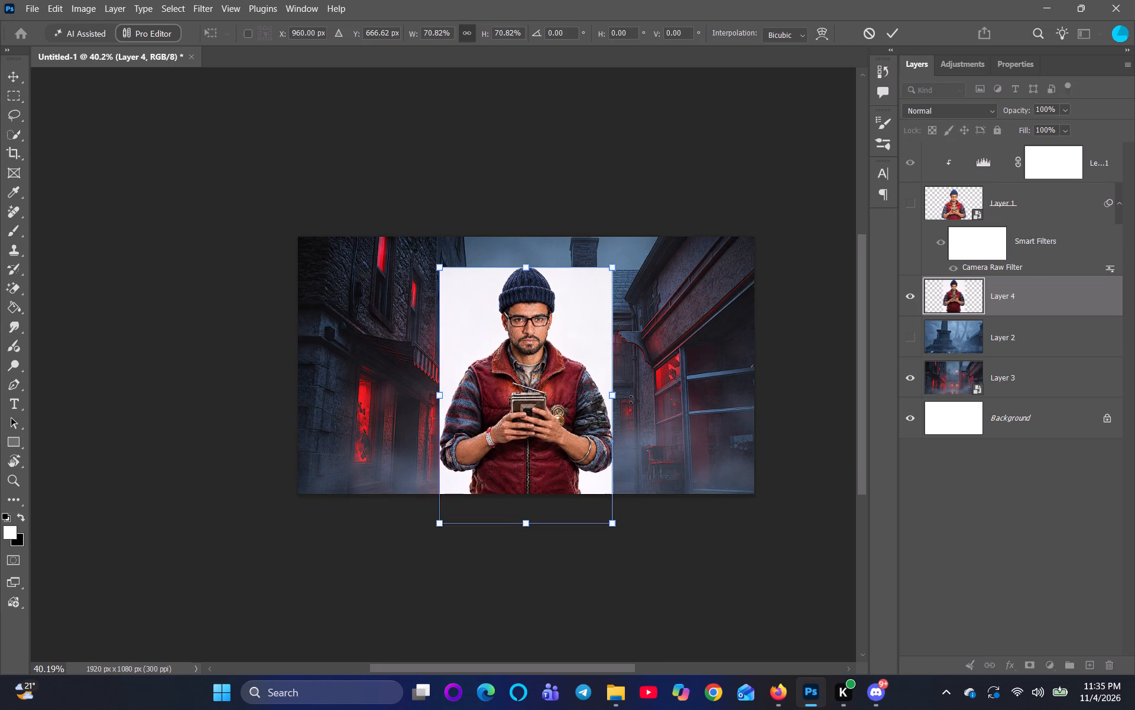
drag(616, 394, 631, 396)
drag(585, 392, 576, 396)
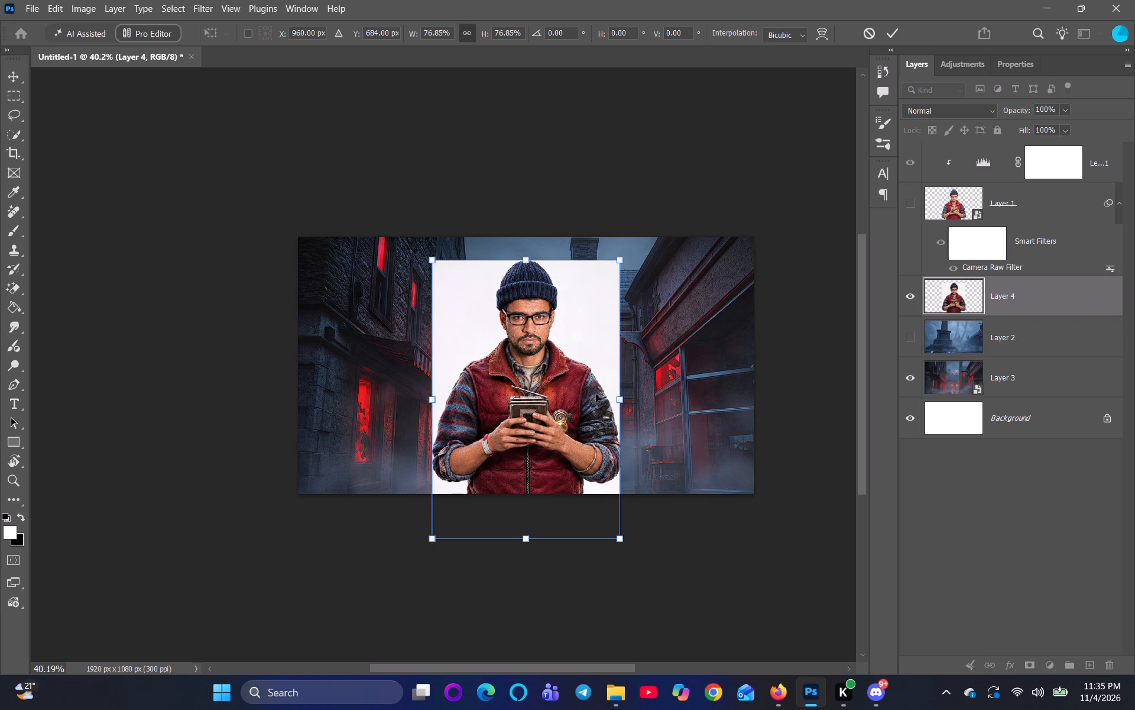
drag(620, 398, 637, 394)
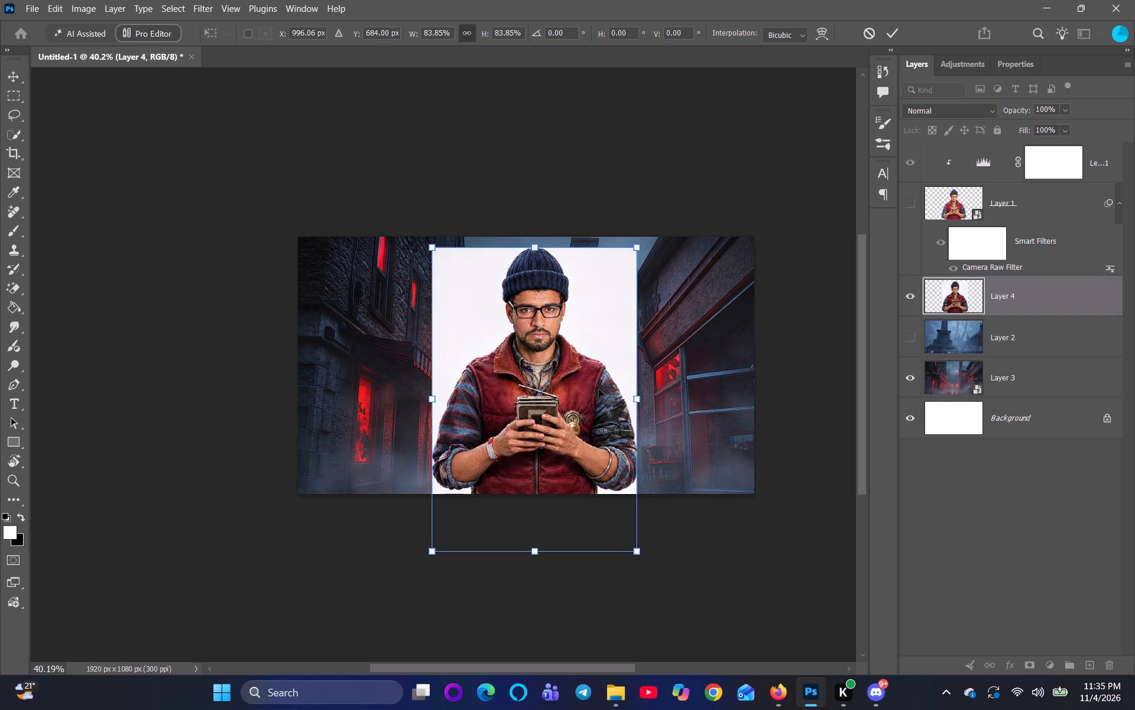
drag(639, 550, 624, 525)
drag(585, 480, 579, 485)
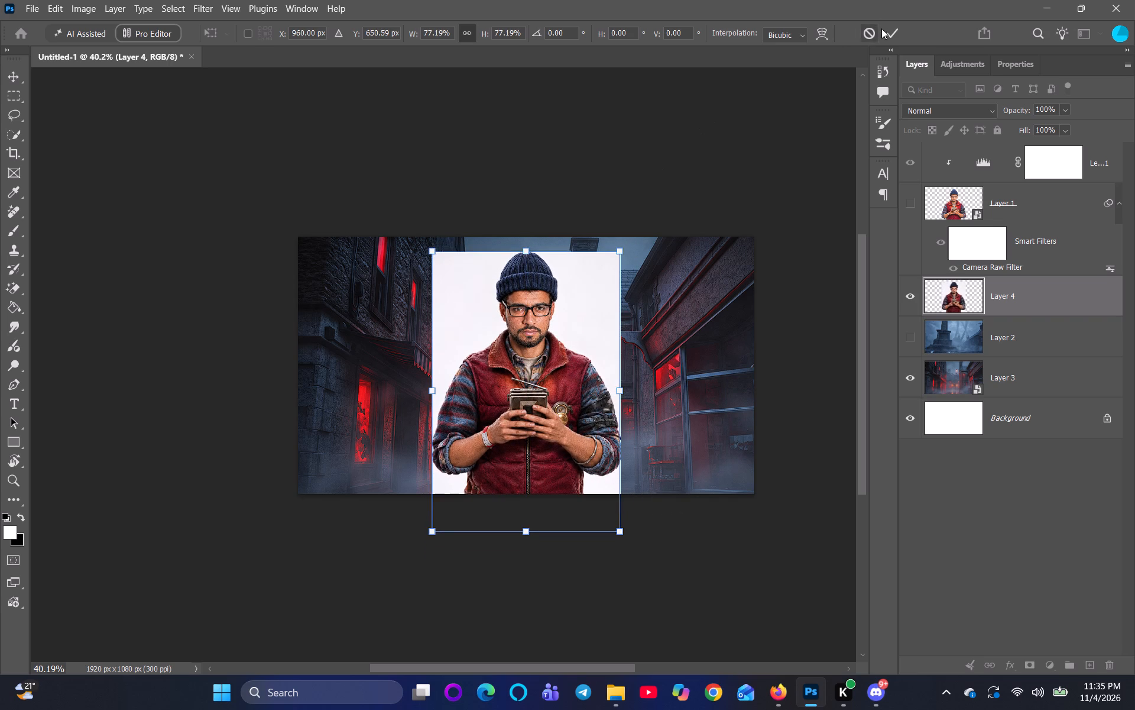
click(888, 30)
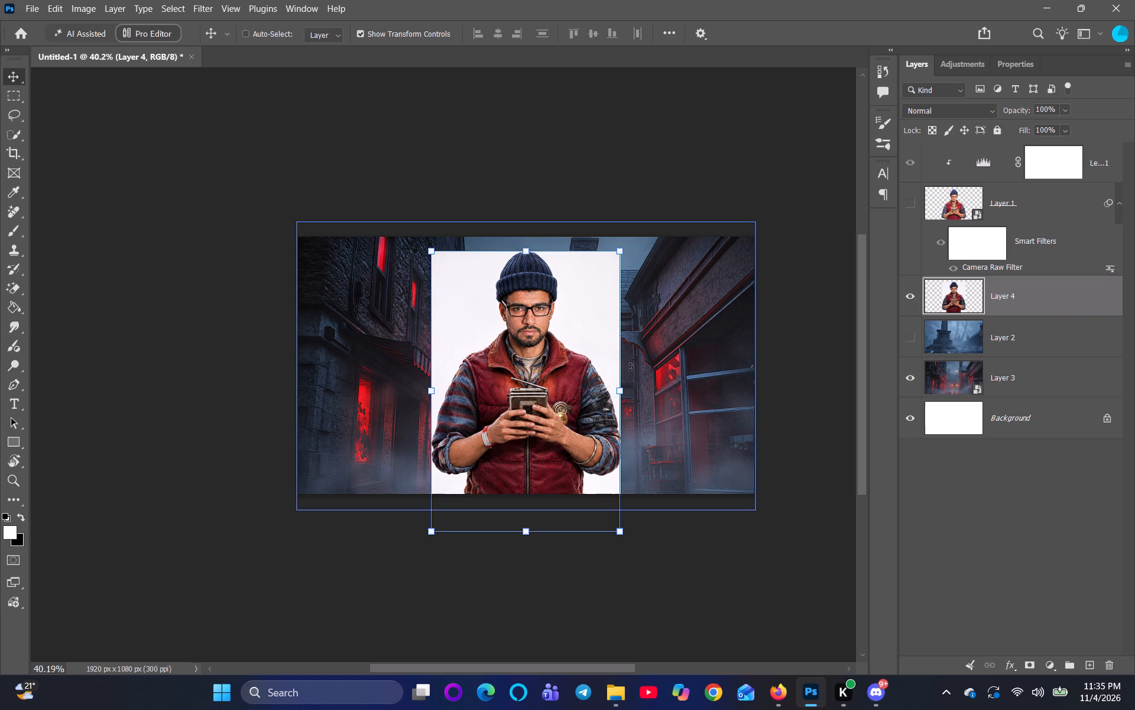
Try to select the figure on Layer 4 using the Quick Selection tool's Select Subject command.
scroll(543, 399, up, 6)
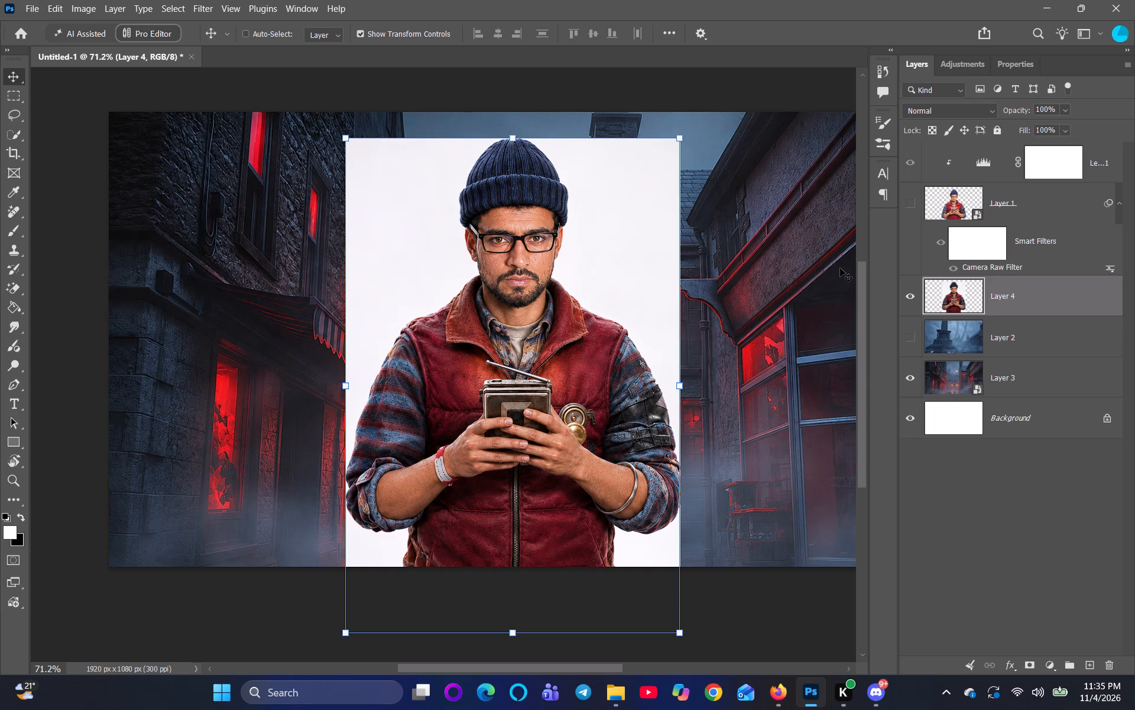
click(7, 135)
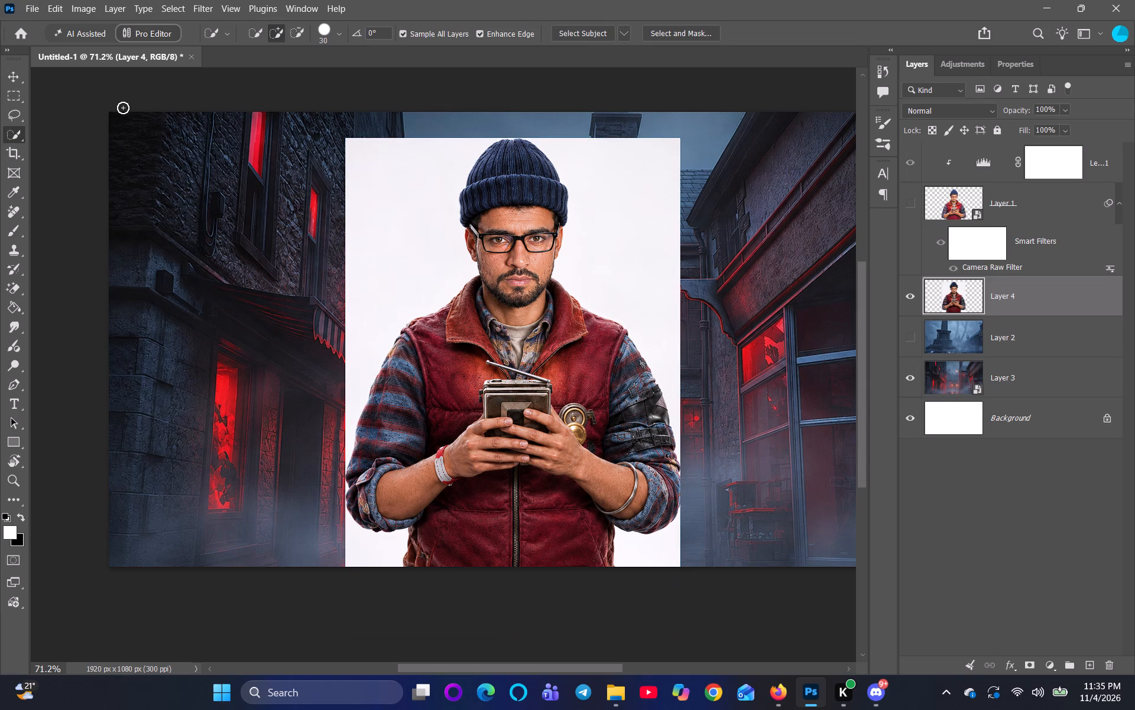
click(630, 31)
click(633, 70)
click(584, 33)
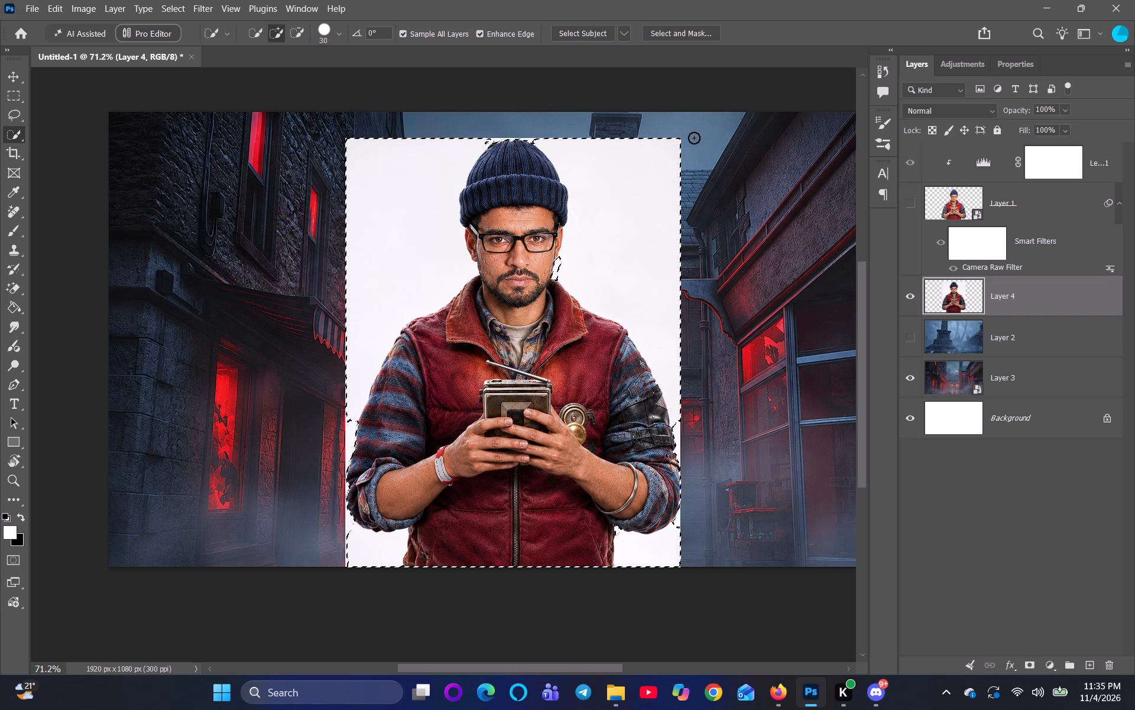
Switch Select Subject to Cloud processing and discard the existing subject selection.
click(627, 30)
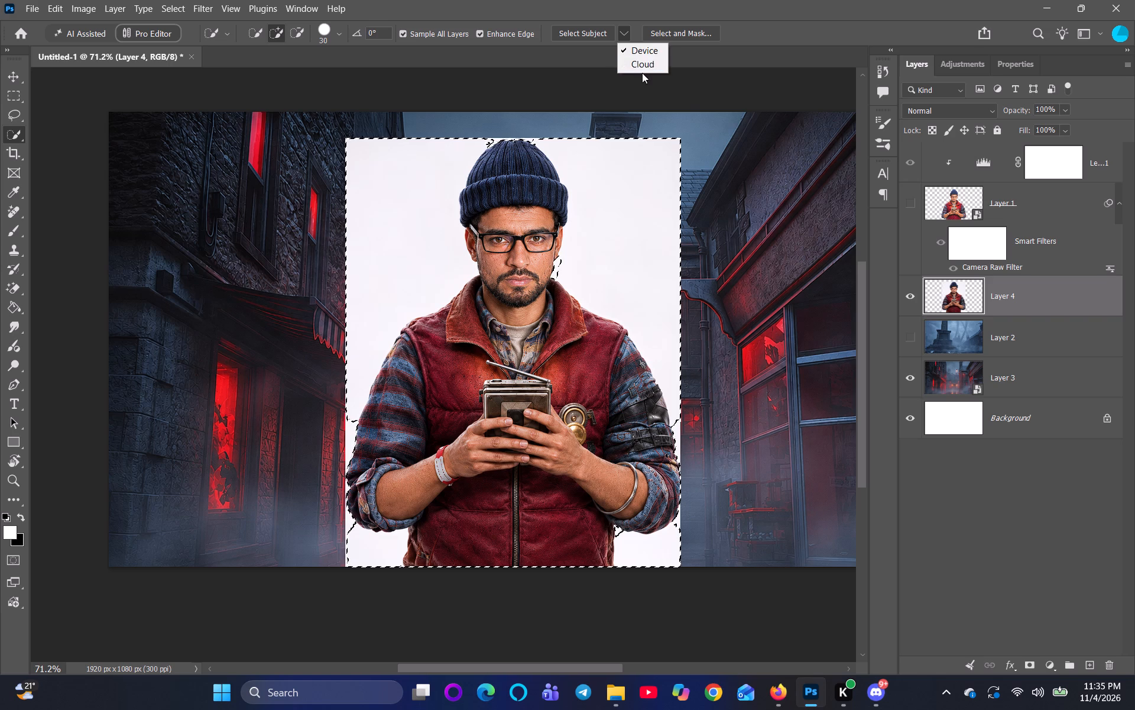
click(633, 65)
click(560, 32)
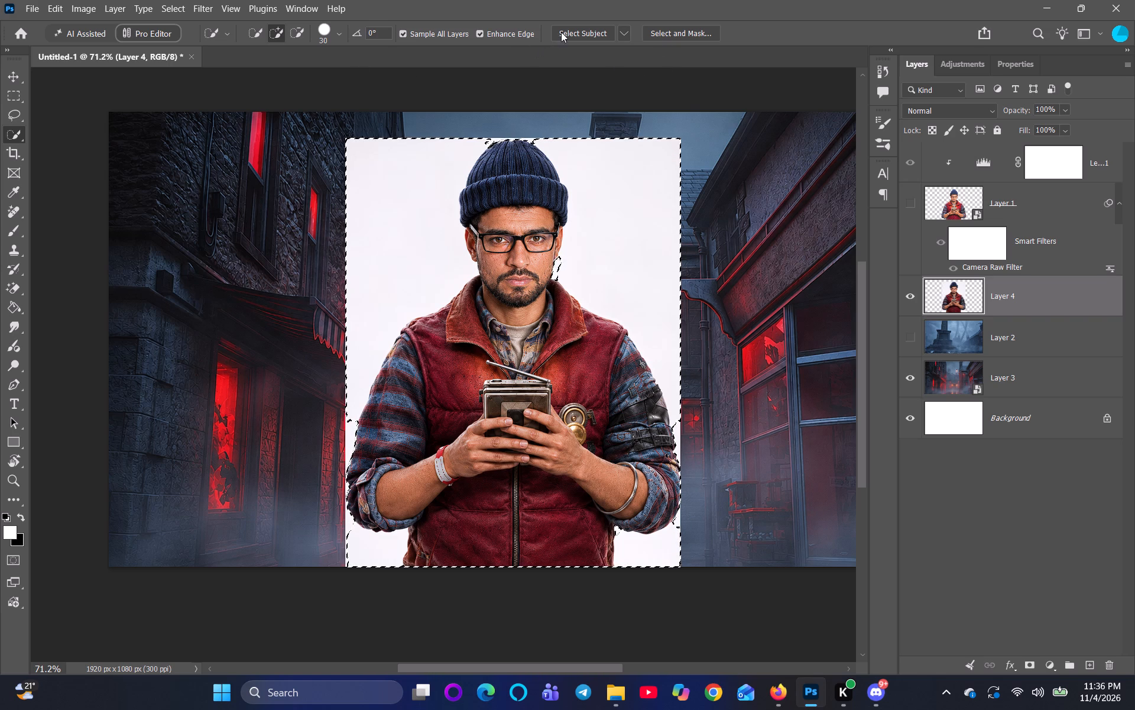
click(512, 272)
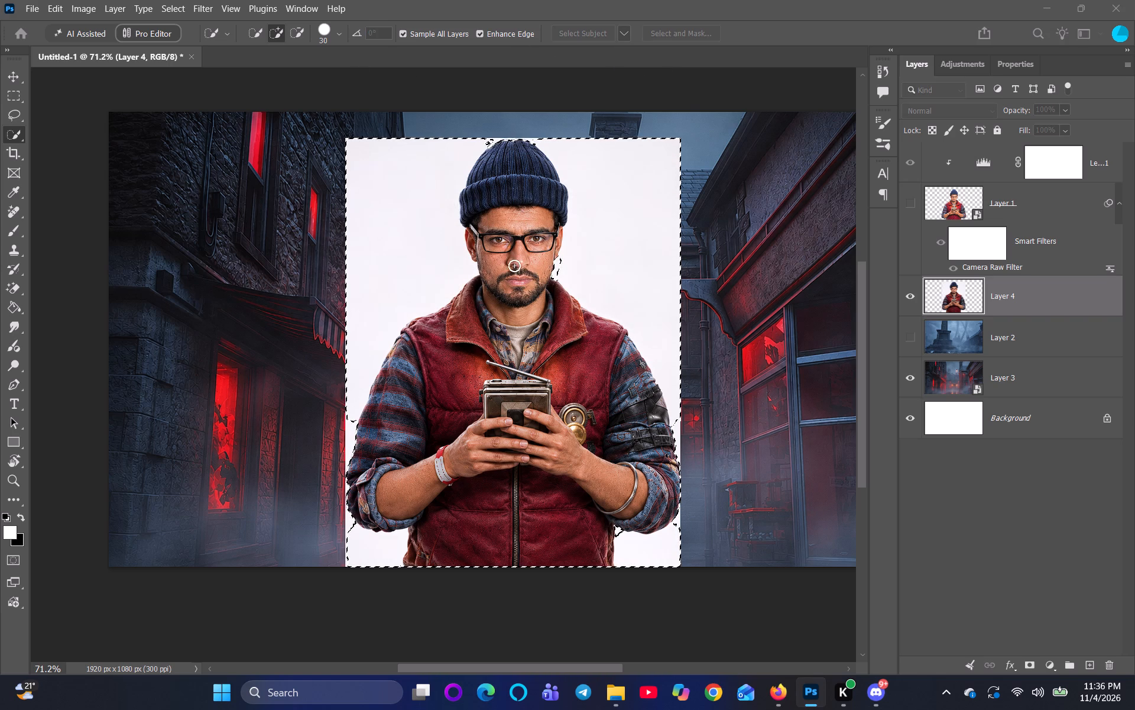
key(ctrl+z)
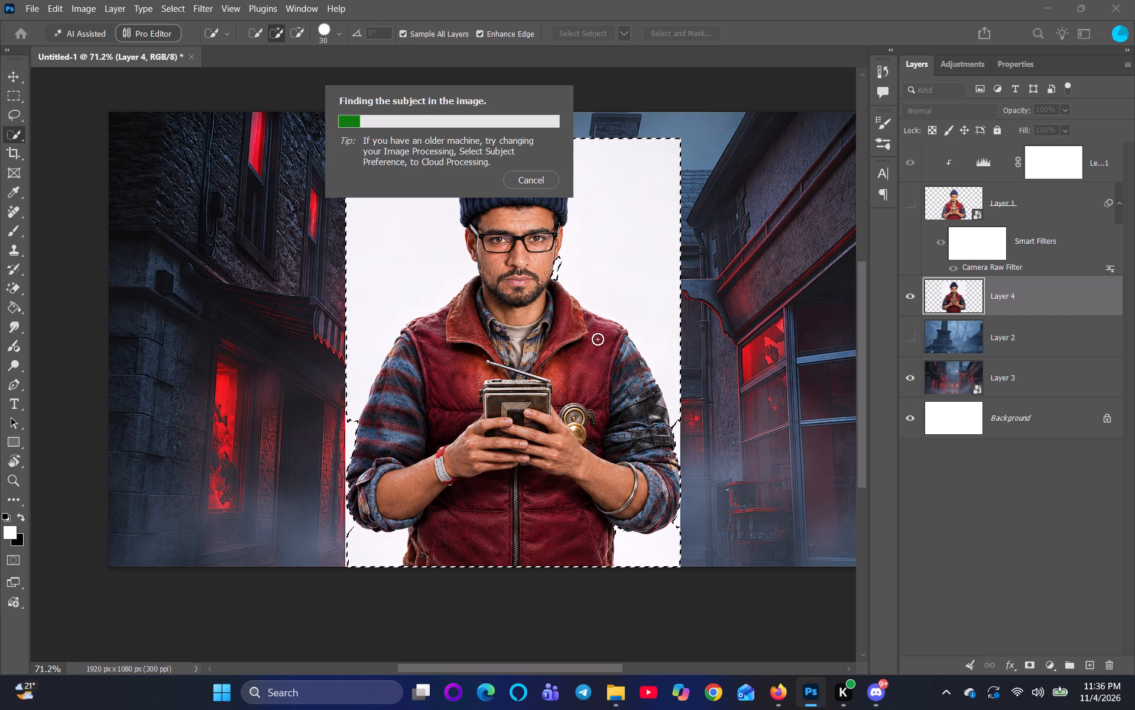
ctrl+click(537, 179)
key(ctrl+z)
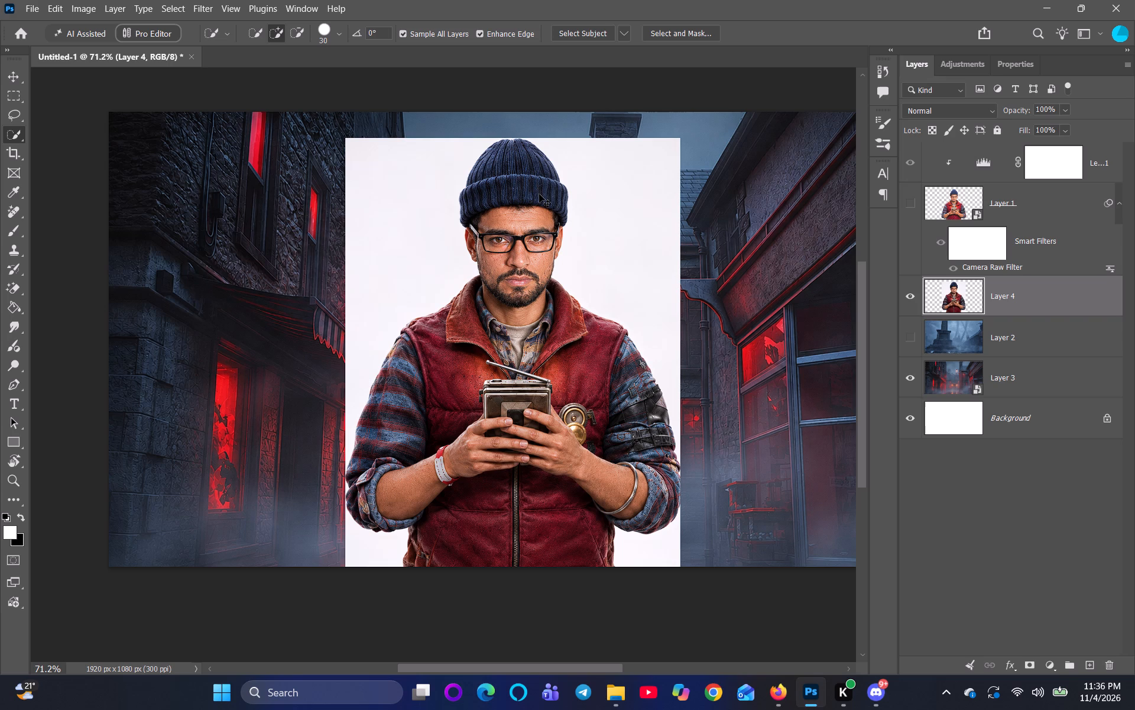
Run Select Subject with Cloud processing to select the figure on Layer 4.
click(620, 34)
click(633, 67)
click(579, 26)
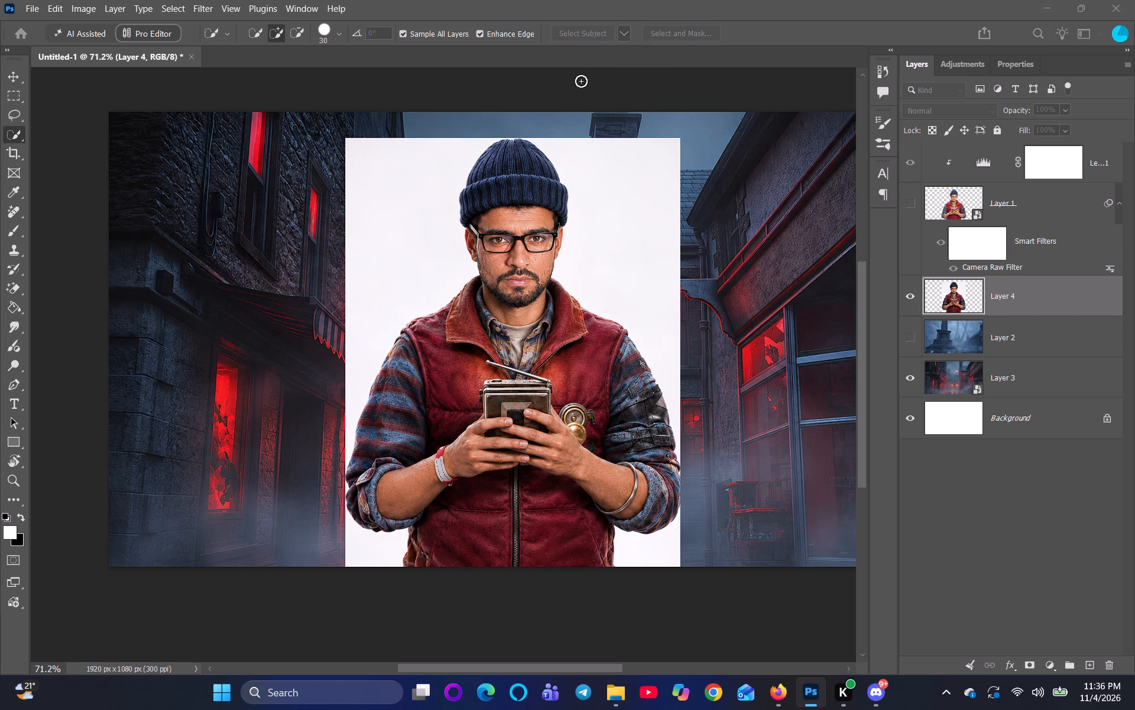
click(922, 375)
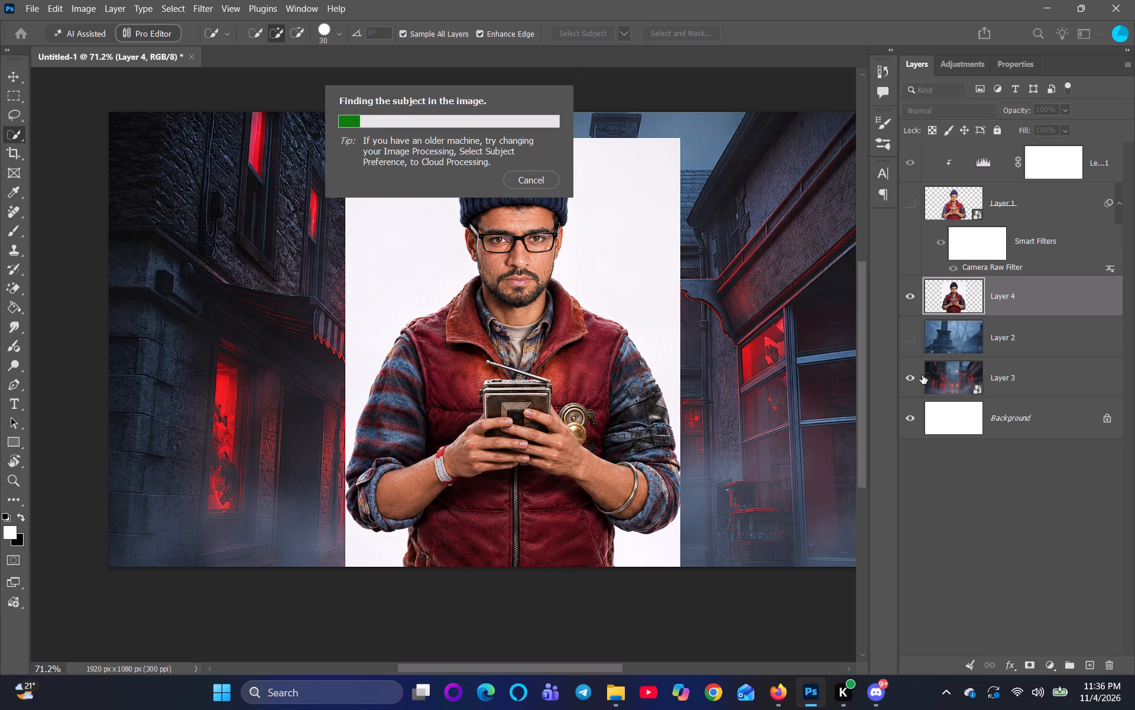
click(911, 376)
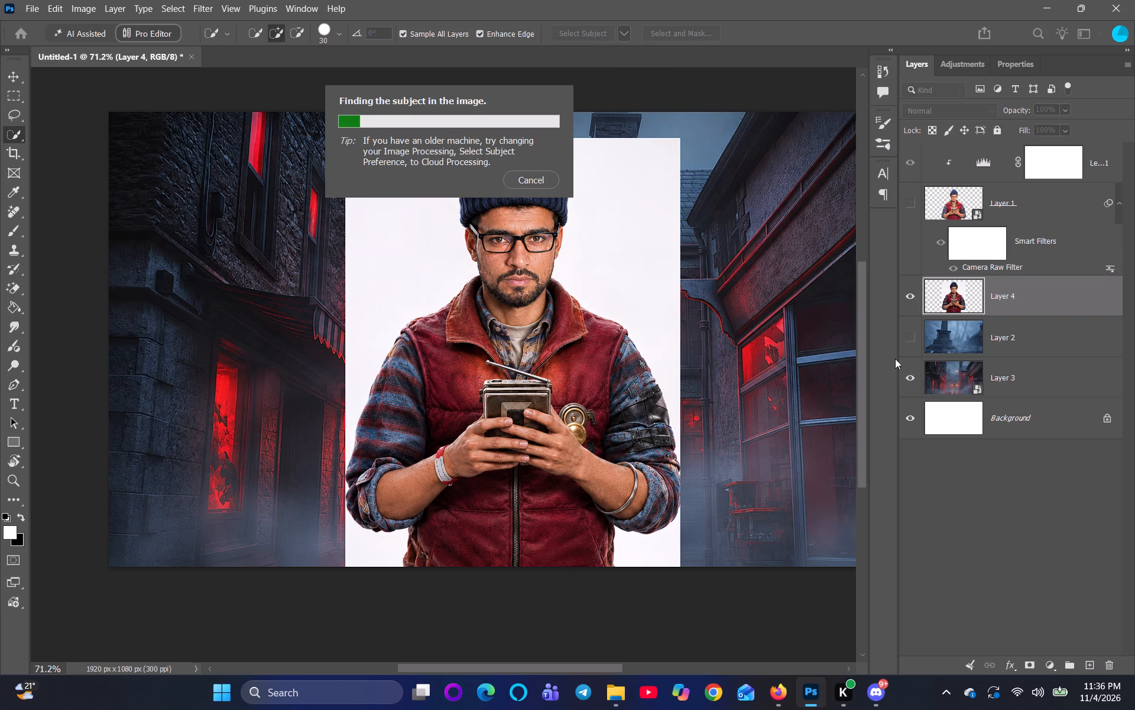
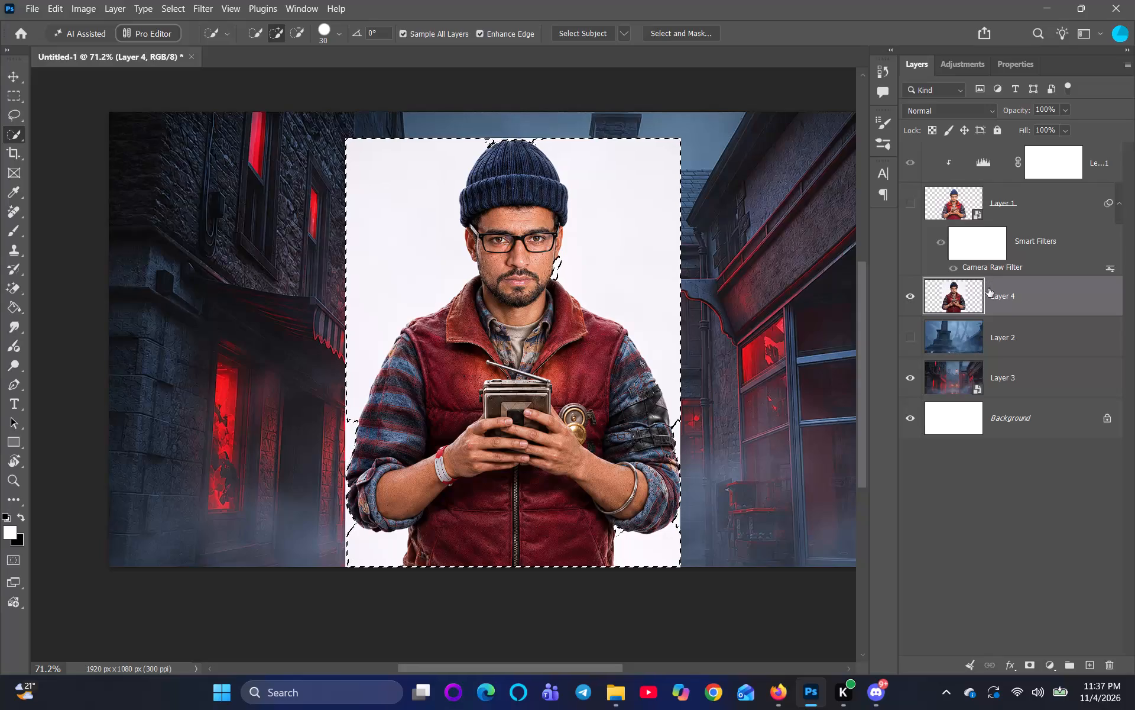
Discard the faulty selection, reselect the figure on Layer 4 using the other Select Subject processing mode, and mask out its white background.
key(ctrl+z)
key(ctrl+x)
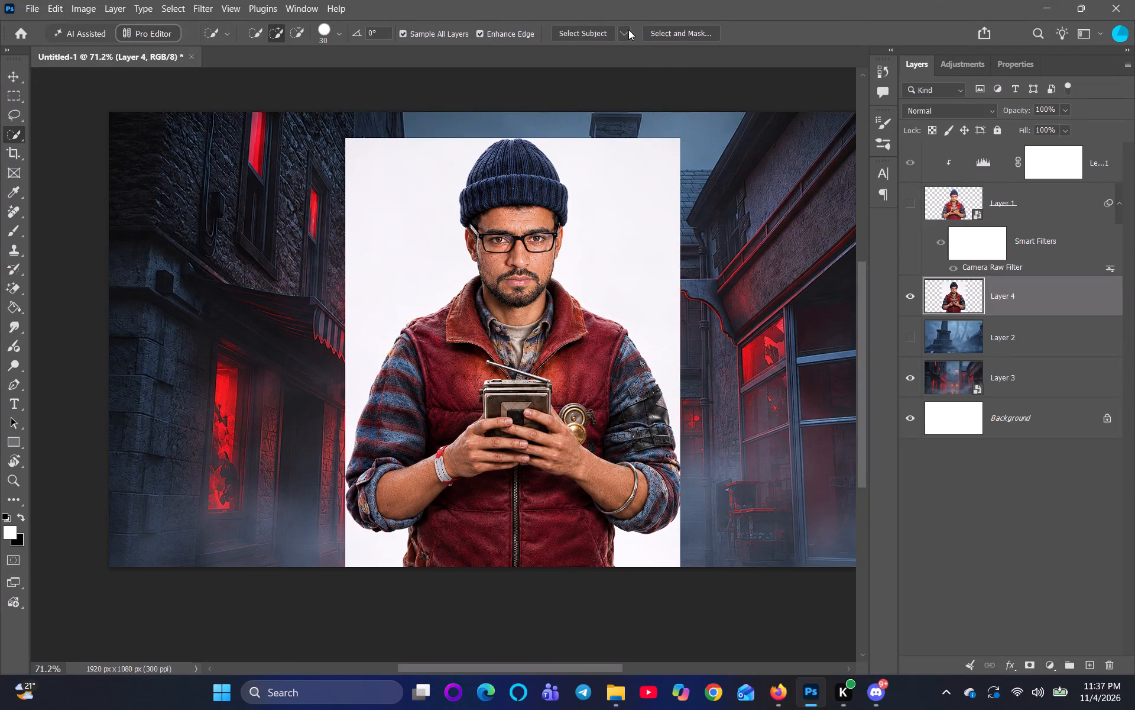
click(628, 30)
click(637, 52)
click(595, 31)
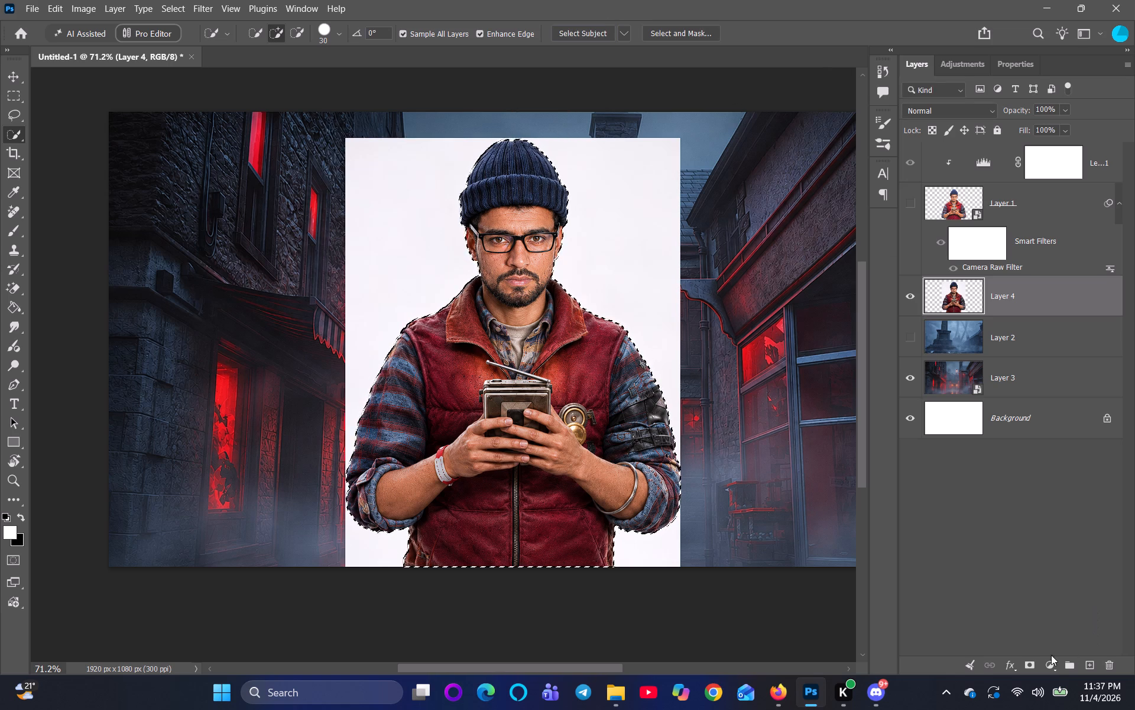
click(1030, 662)
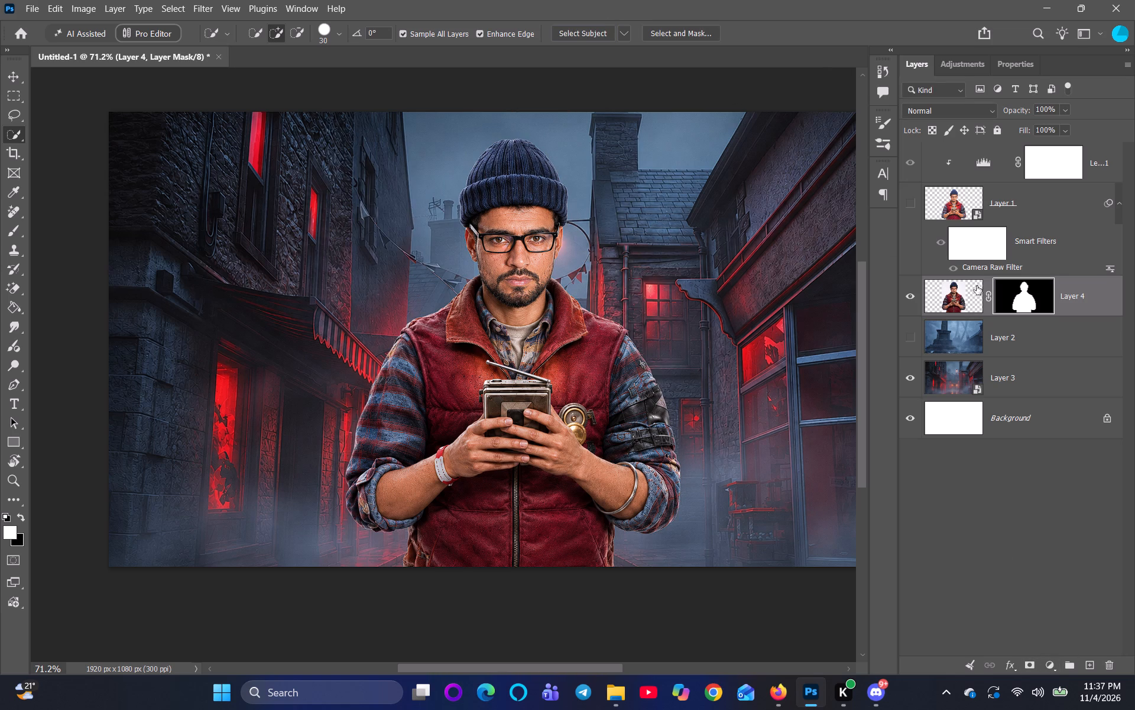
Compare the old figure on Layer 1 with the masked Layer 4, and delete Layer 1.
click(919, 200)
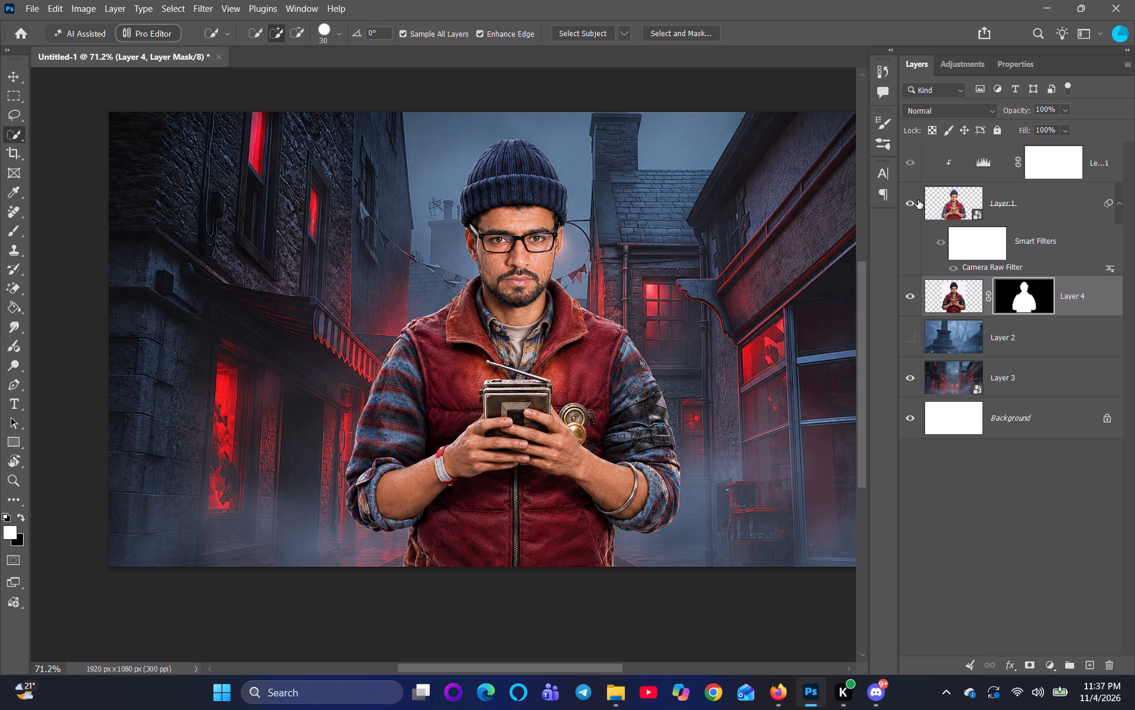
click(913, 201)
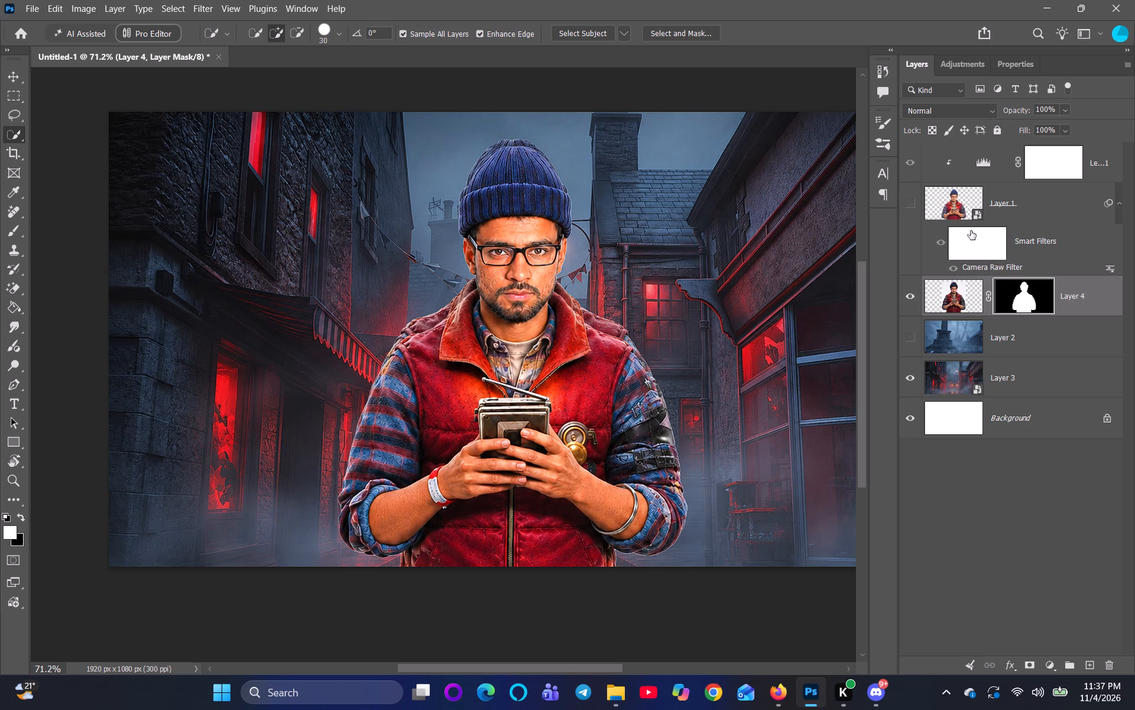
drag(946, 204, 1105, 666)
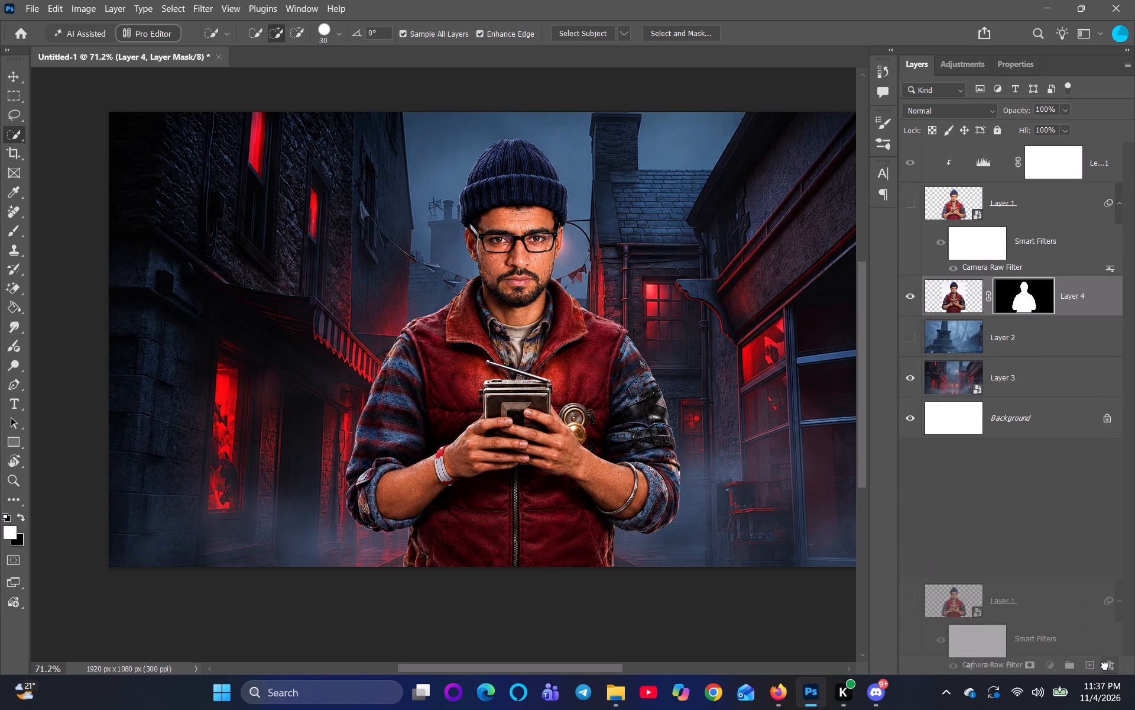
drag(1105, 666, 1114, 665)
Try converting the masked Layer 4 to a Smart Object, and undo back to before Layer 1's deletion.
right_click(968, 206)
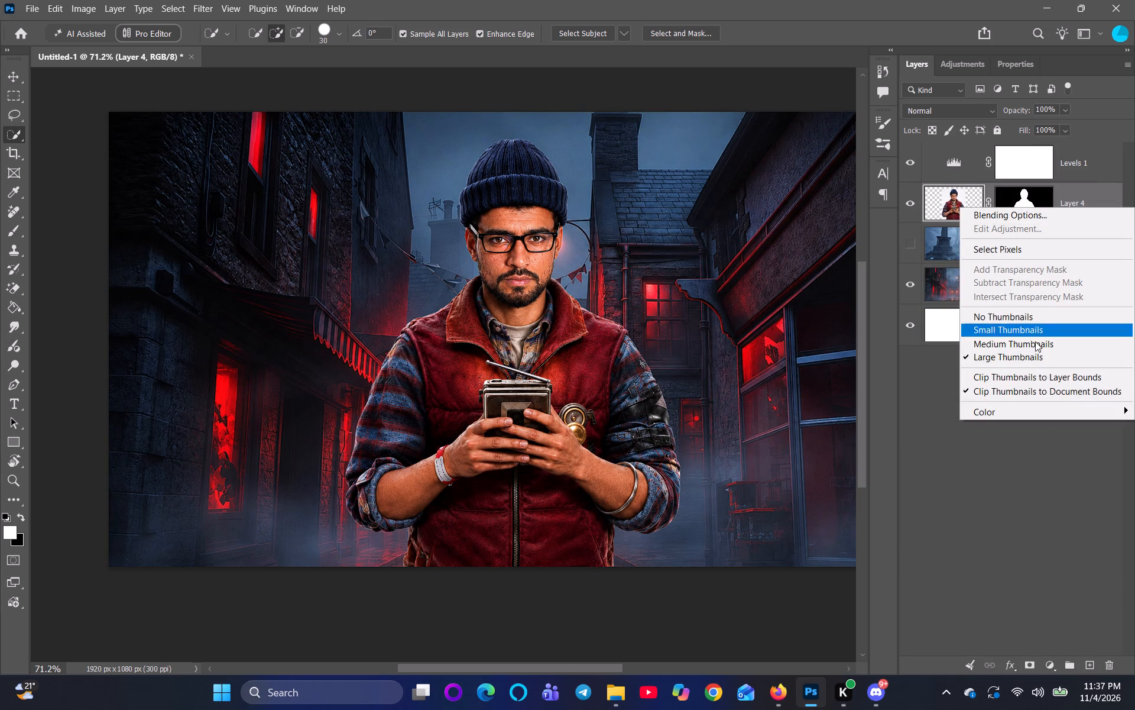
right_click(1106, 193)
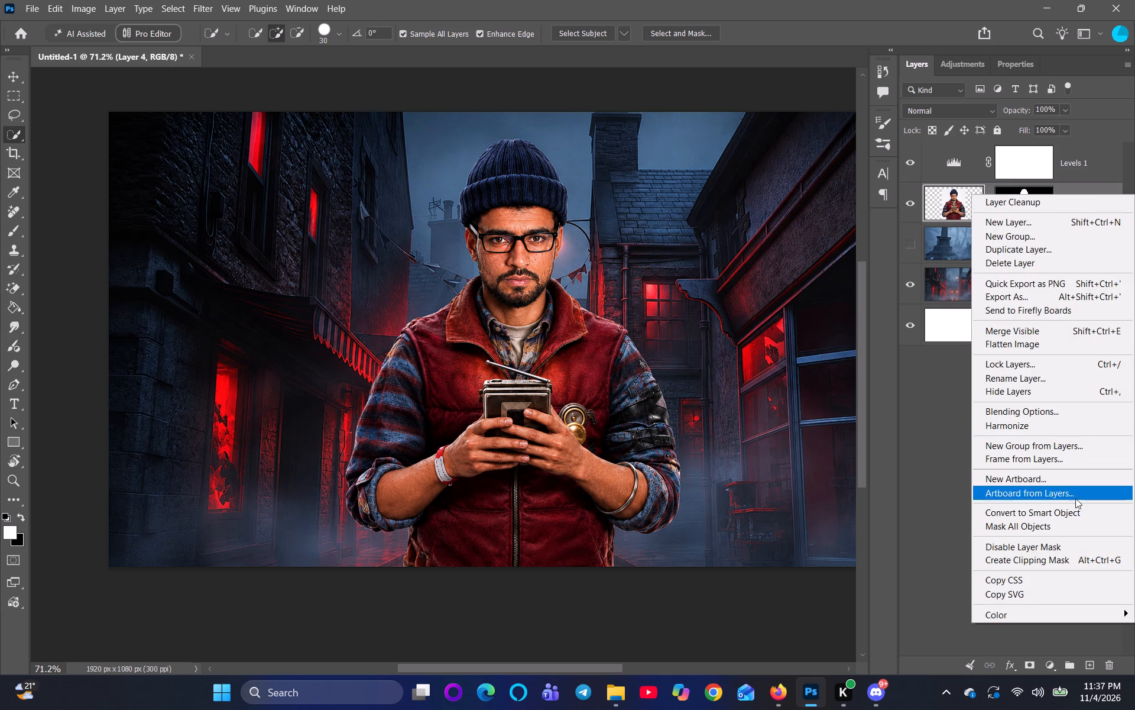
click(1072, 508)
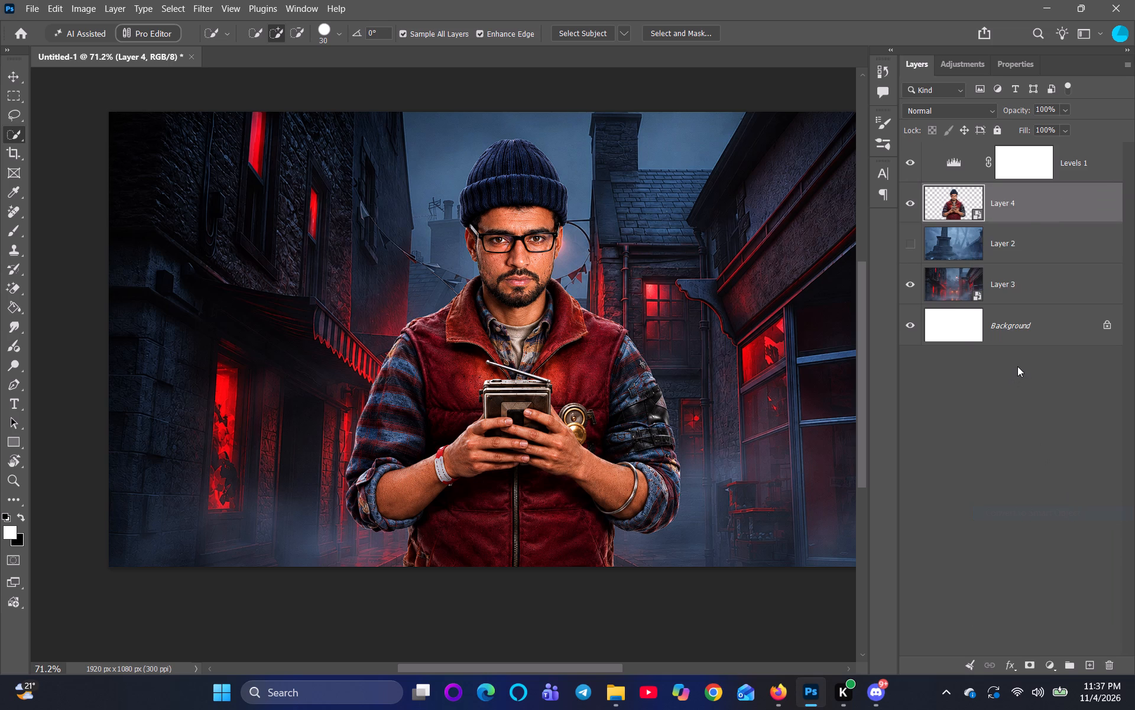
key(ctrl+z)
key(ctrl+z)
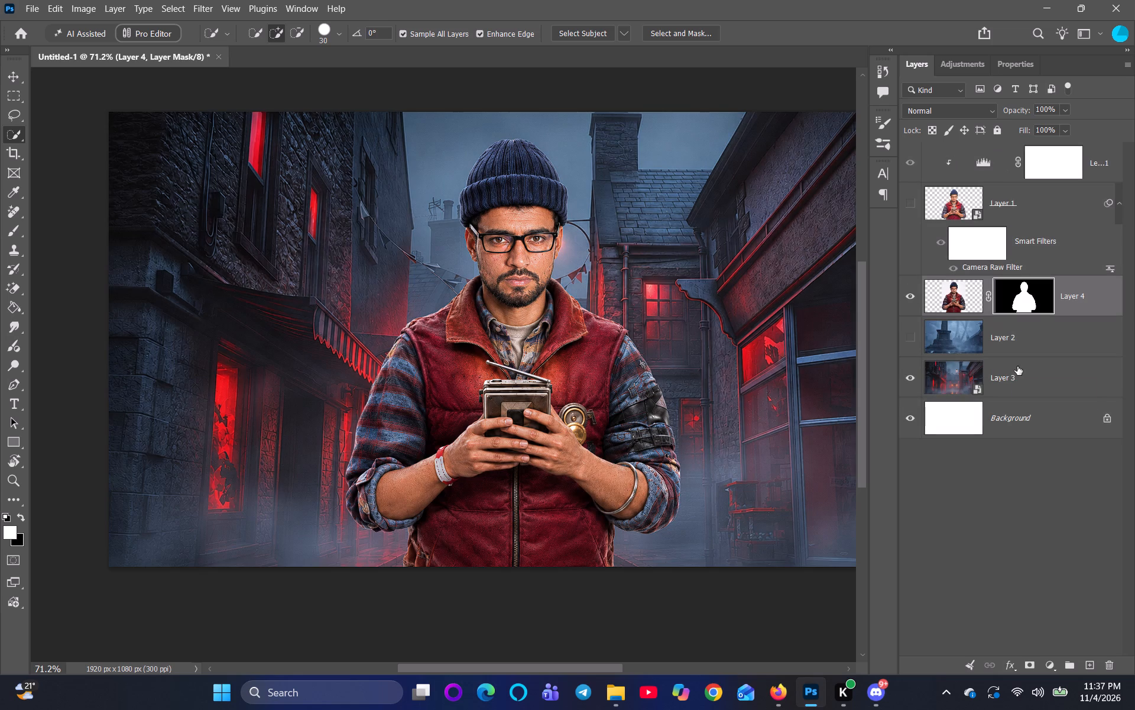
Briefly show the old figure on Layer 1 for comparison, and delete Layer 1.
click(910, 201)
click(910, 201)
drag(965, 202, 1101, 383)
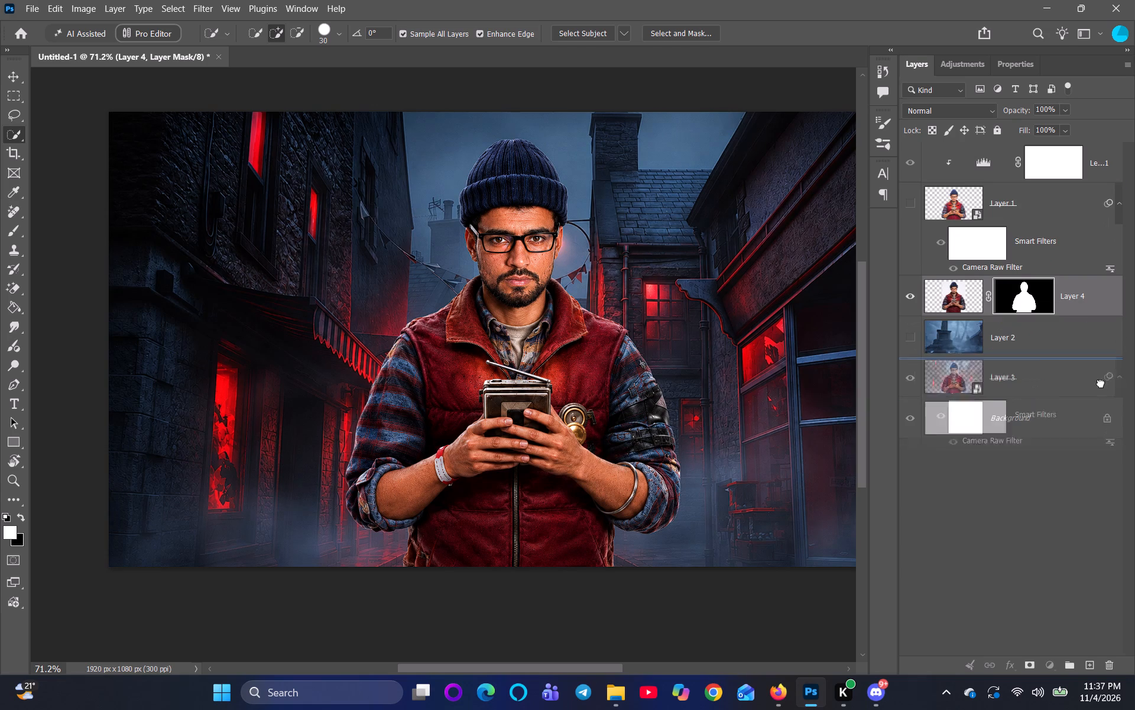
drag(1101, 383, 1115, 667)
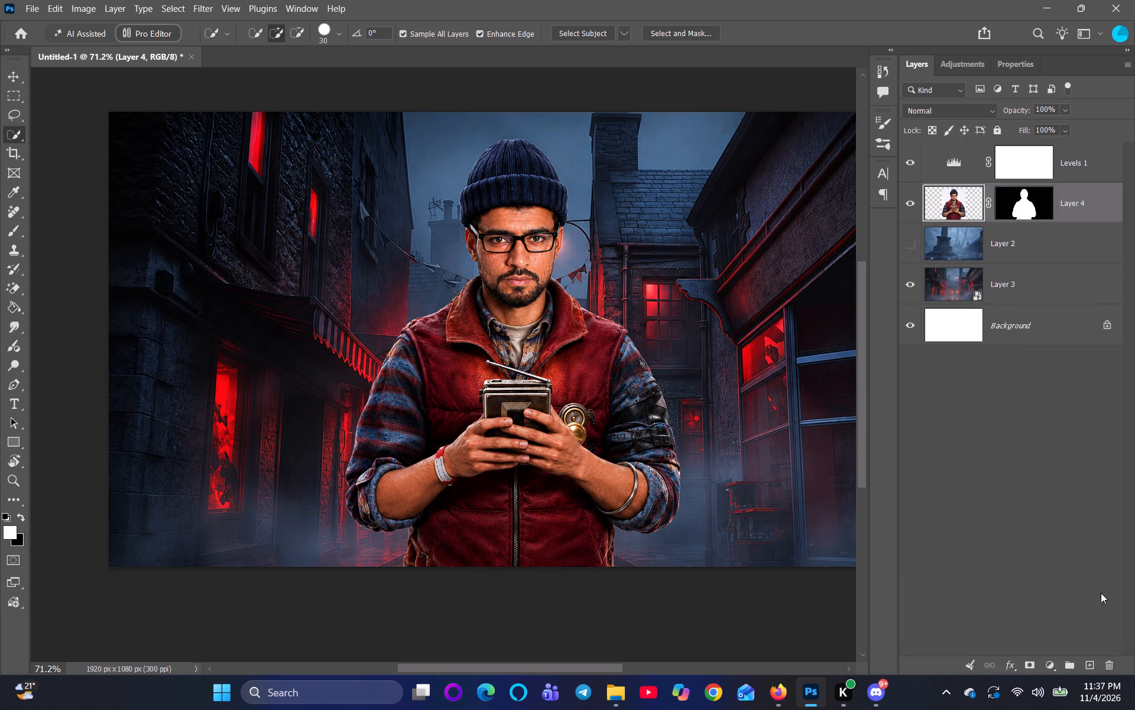
Check the cut-out figure against plain white by temporarily hiding the street on Layer 3.
click(912, 283)
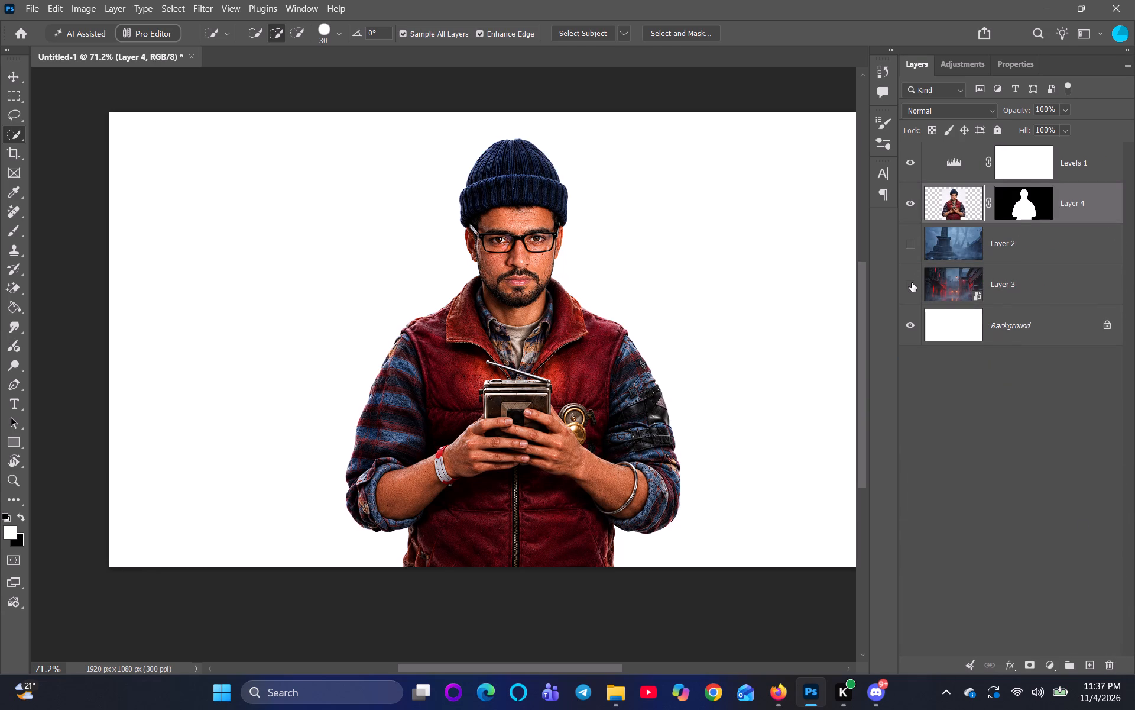
click(912, 283)
scroll(912, 283, down, 3)
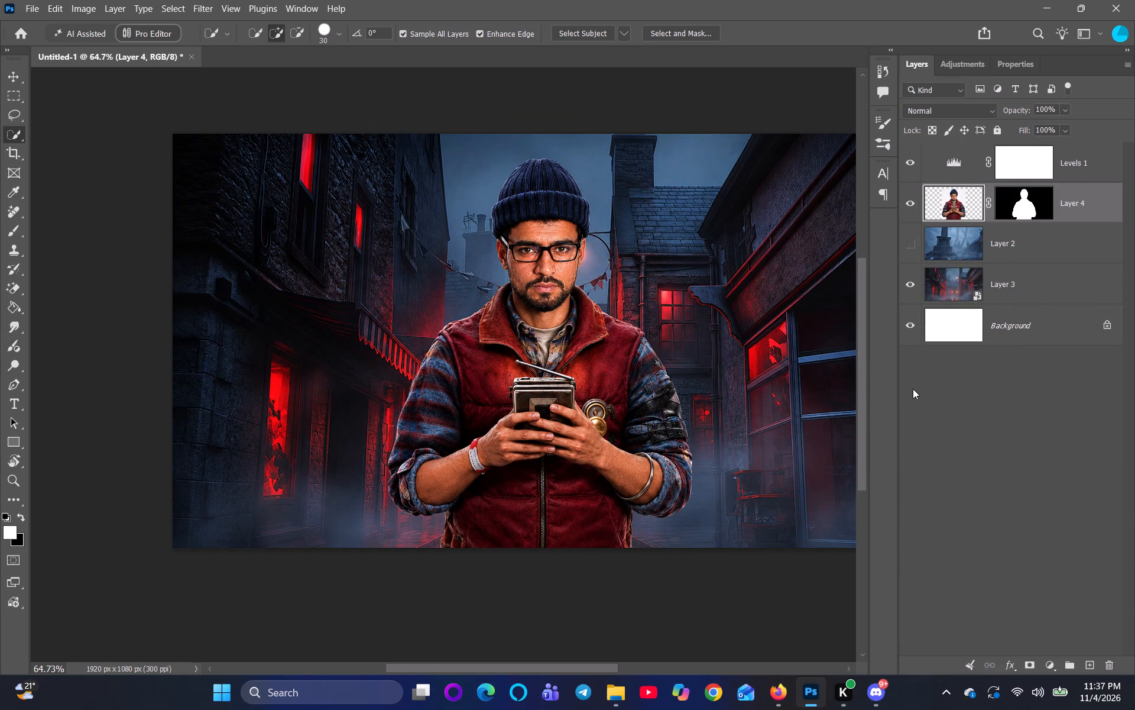
key(ctrl+0)
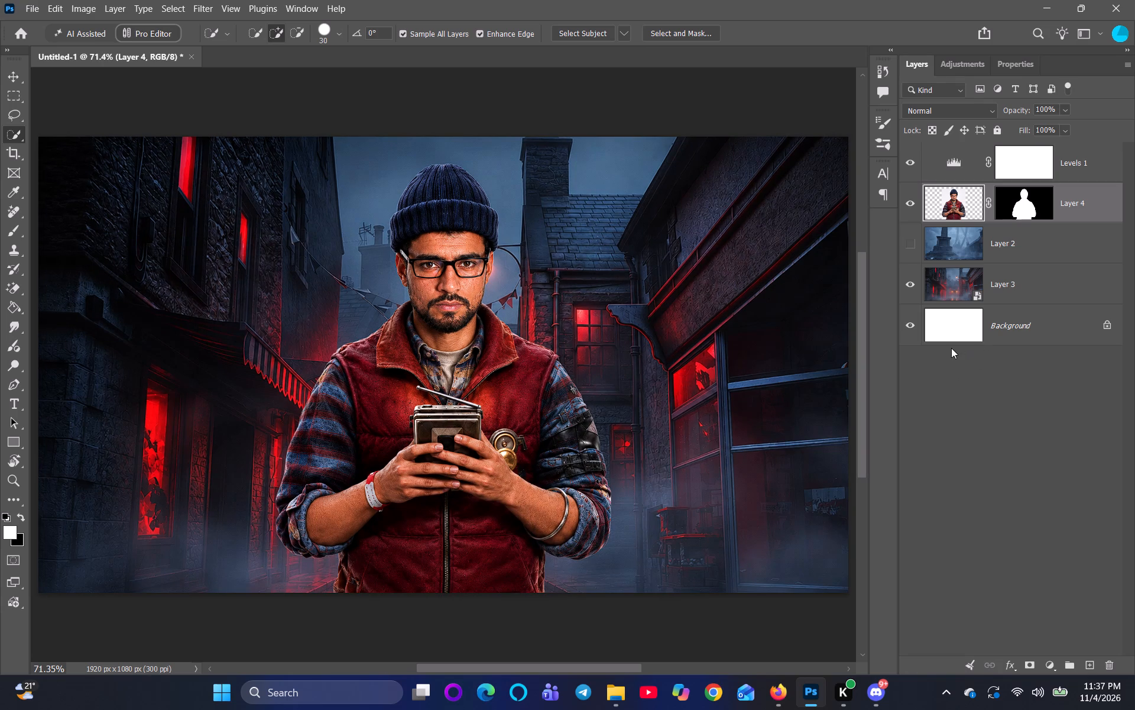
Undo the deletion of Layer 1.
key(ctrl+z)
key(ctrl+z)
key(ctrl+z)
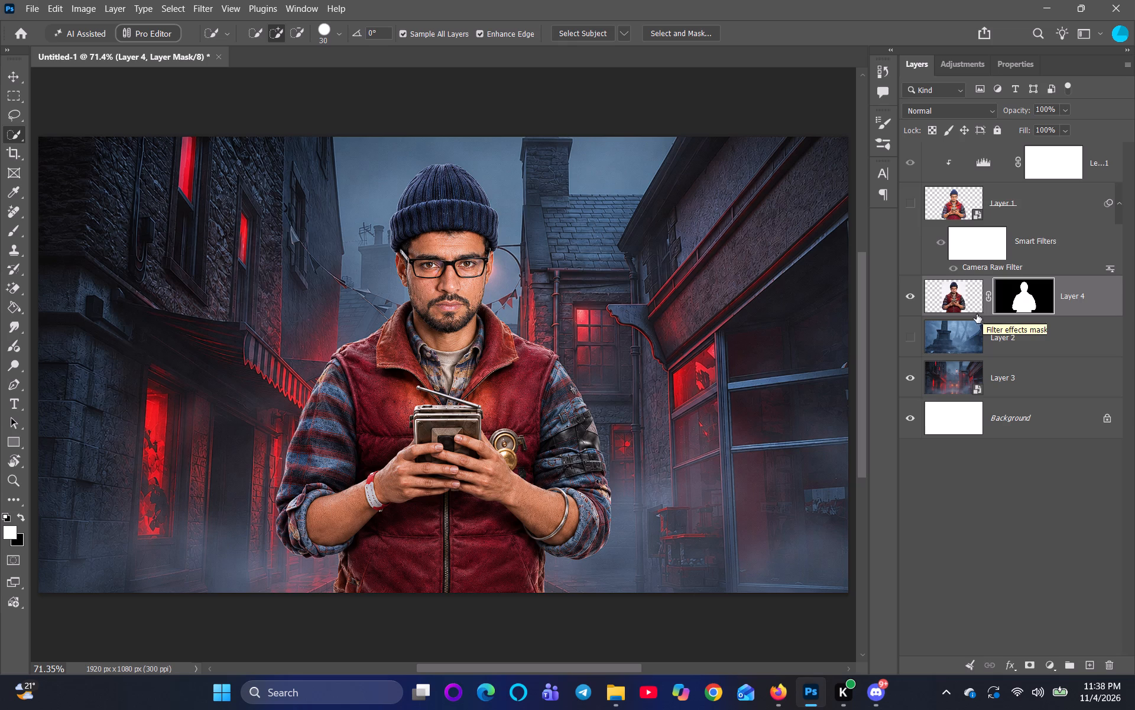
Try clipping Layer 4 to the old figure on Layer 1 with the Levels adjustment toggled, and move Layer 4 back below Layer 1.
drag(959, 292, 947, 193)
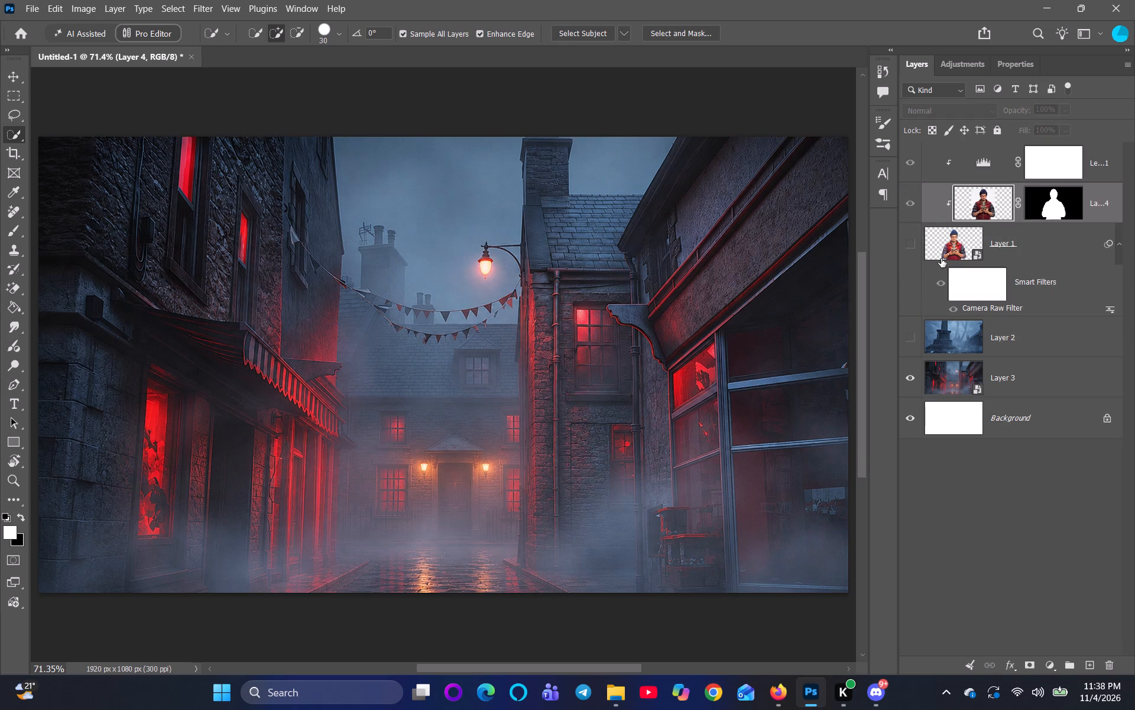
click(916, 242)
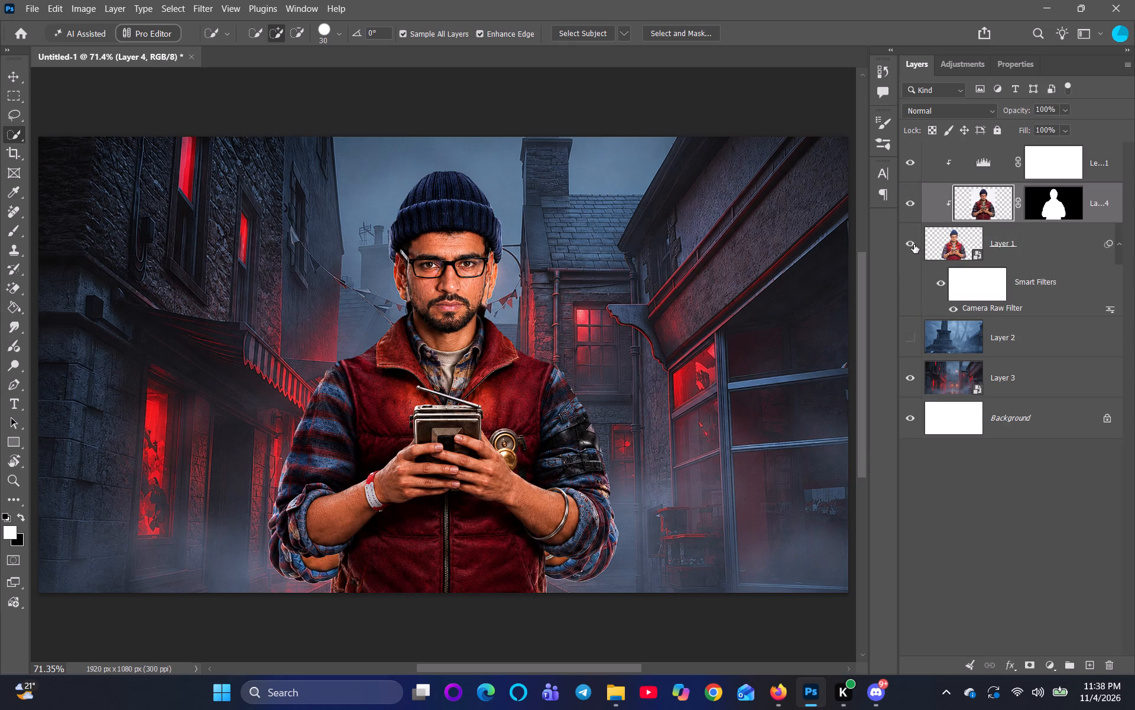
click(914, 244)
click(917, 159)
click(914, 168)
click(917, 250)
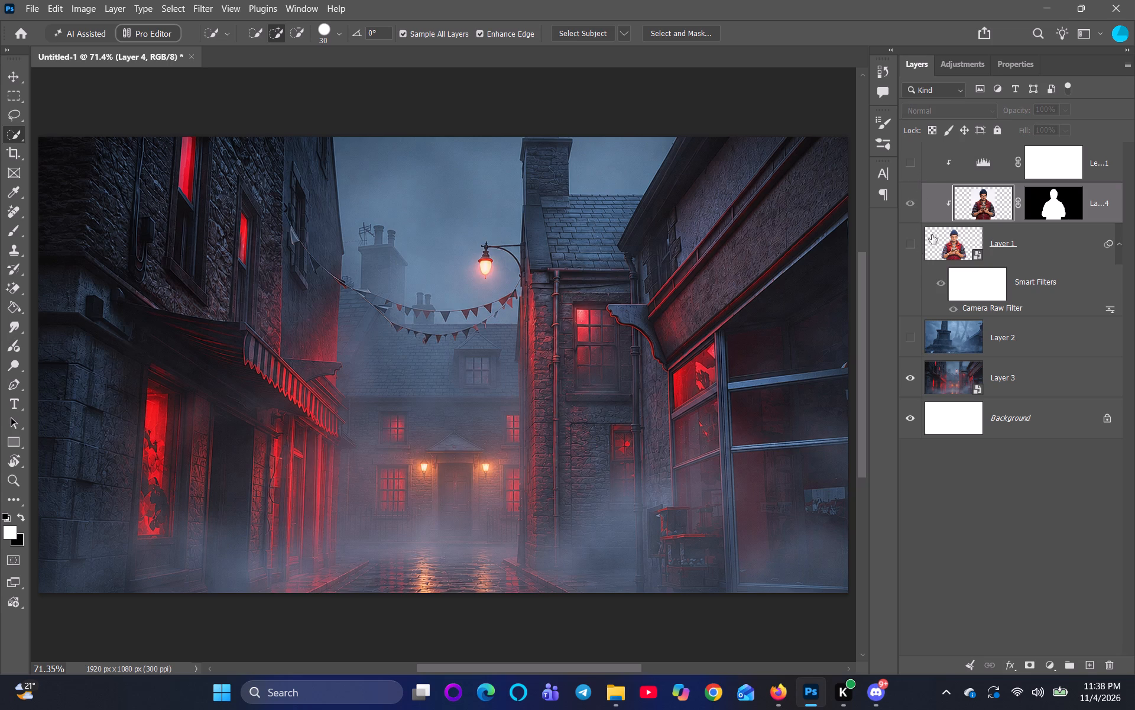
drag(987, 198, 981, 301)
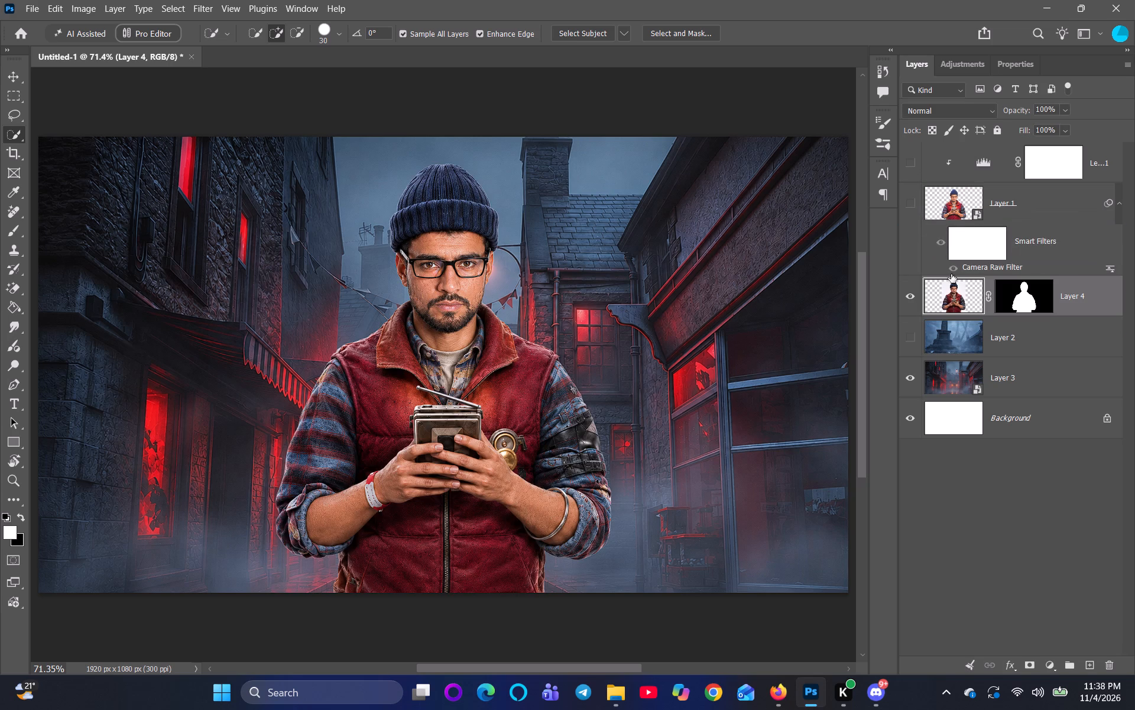
Delete Layer 1 with the old figure and the Levels adjustment layer above it.
click(913, 159)
click(912, 159)
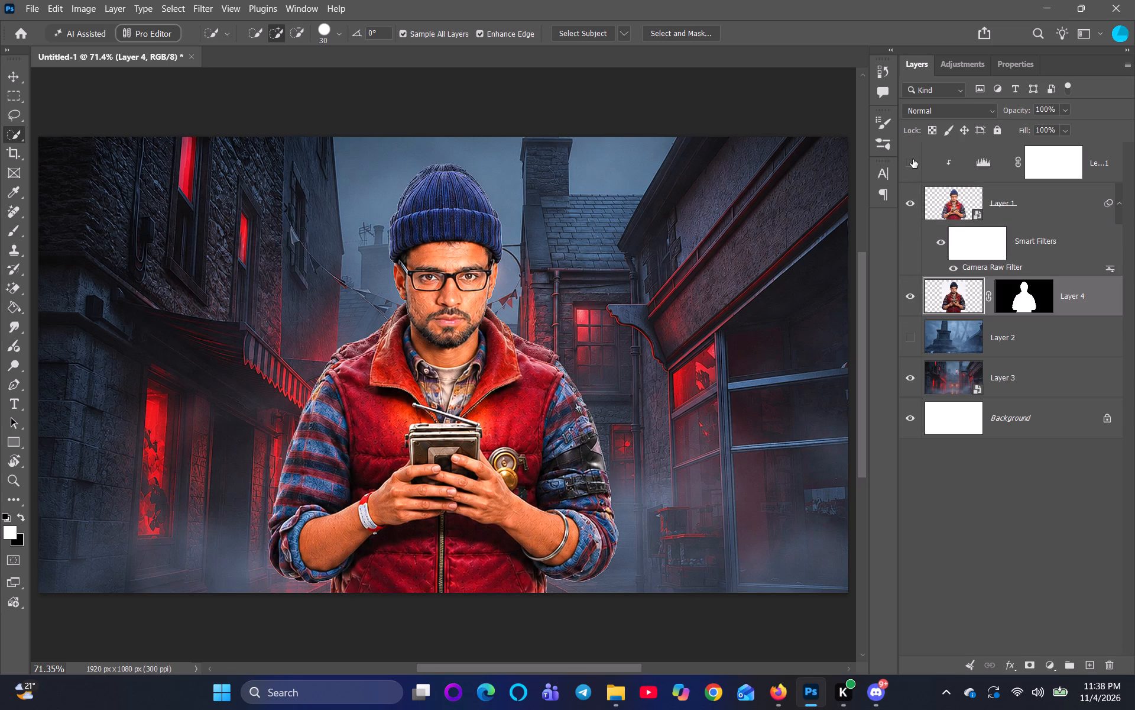
drag(974, 198, 1110, 636)
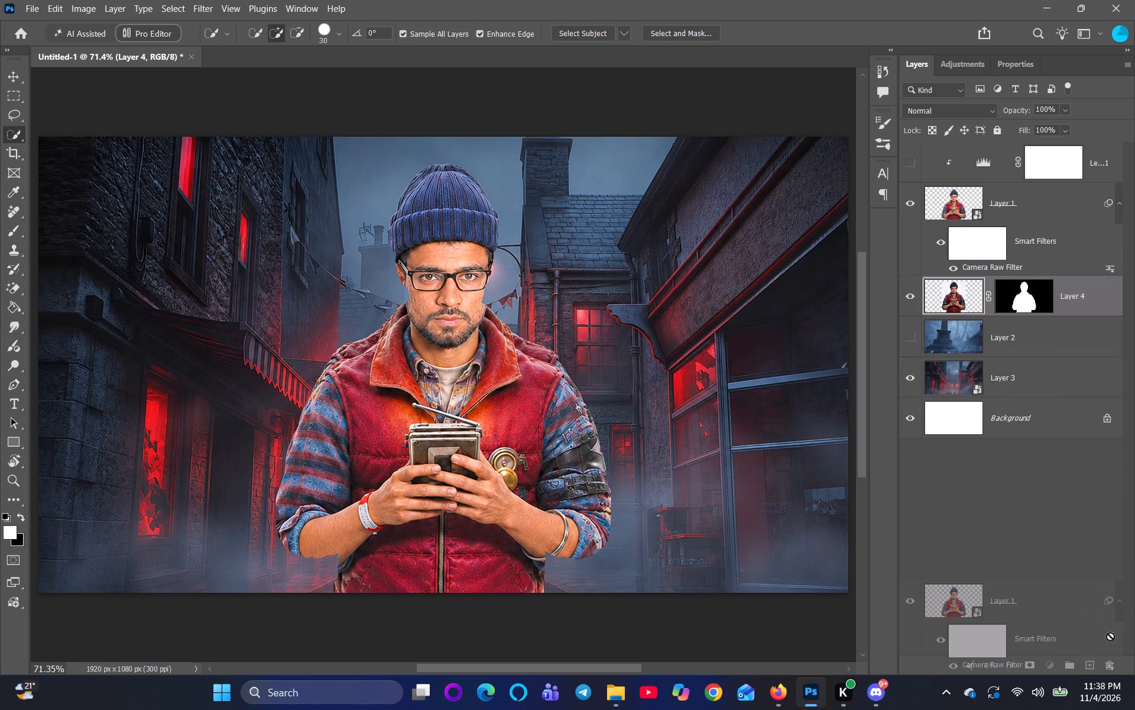
drag(1110, 636, 1113, 667)
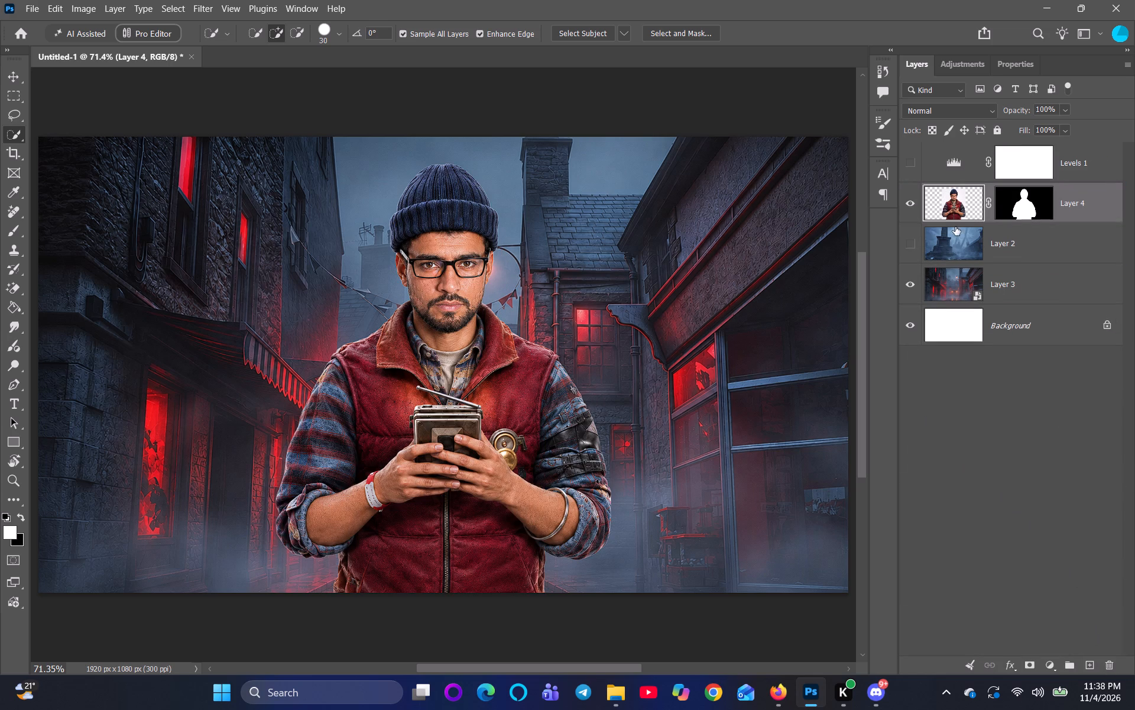
drag(936, 154, 1110, 671)
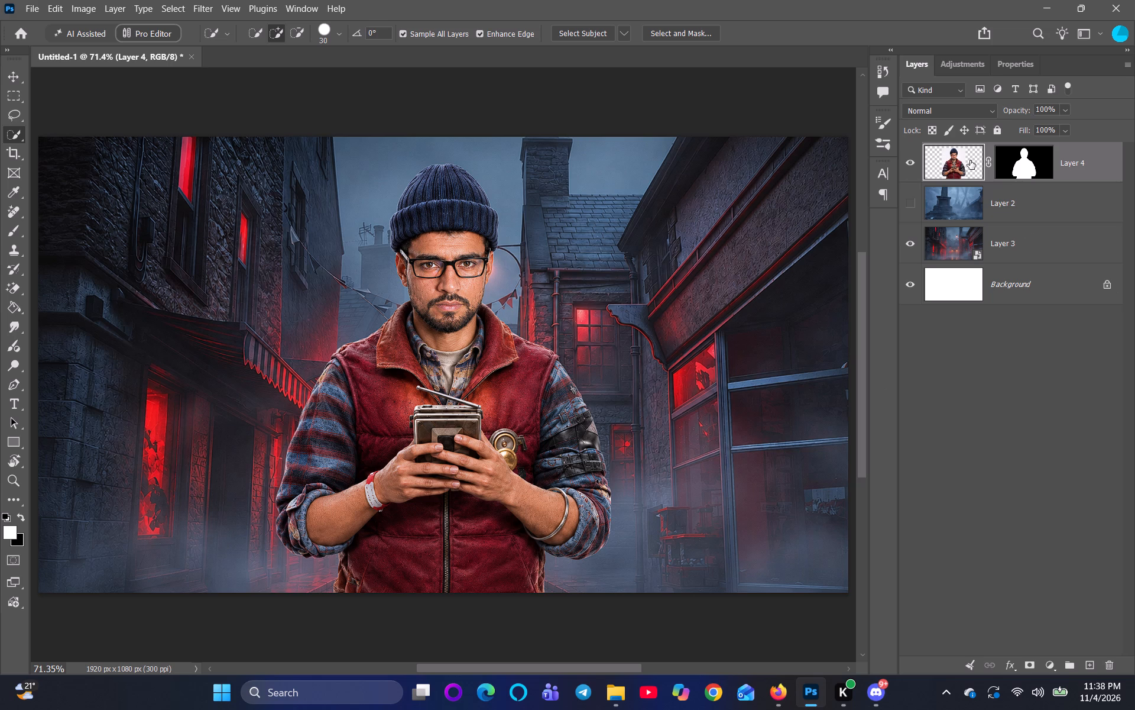
Convert the masked figure on Layer 4 to a Smart Object.
right_click(955, 164)
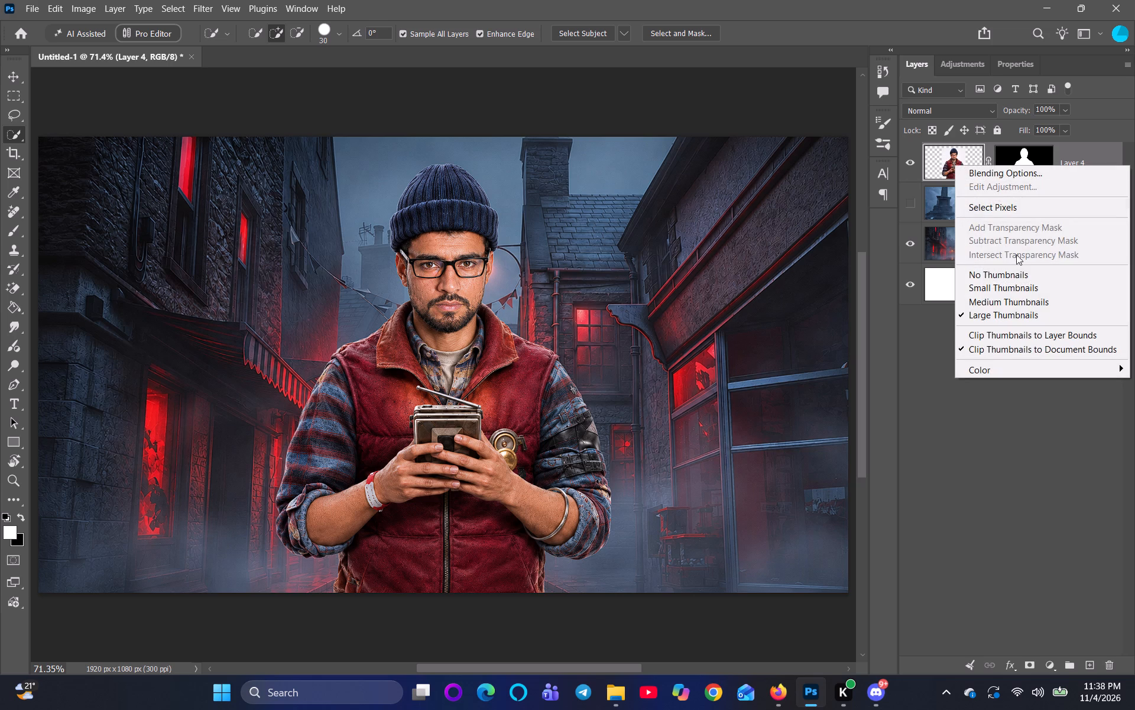
right_click(1088, 150)
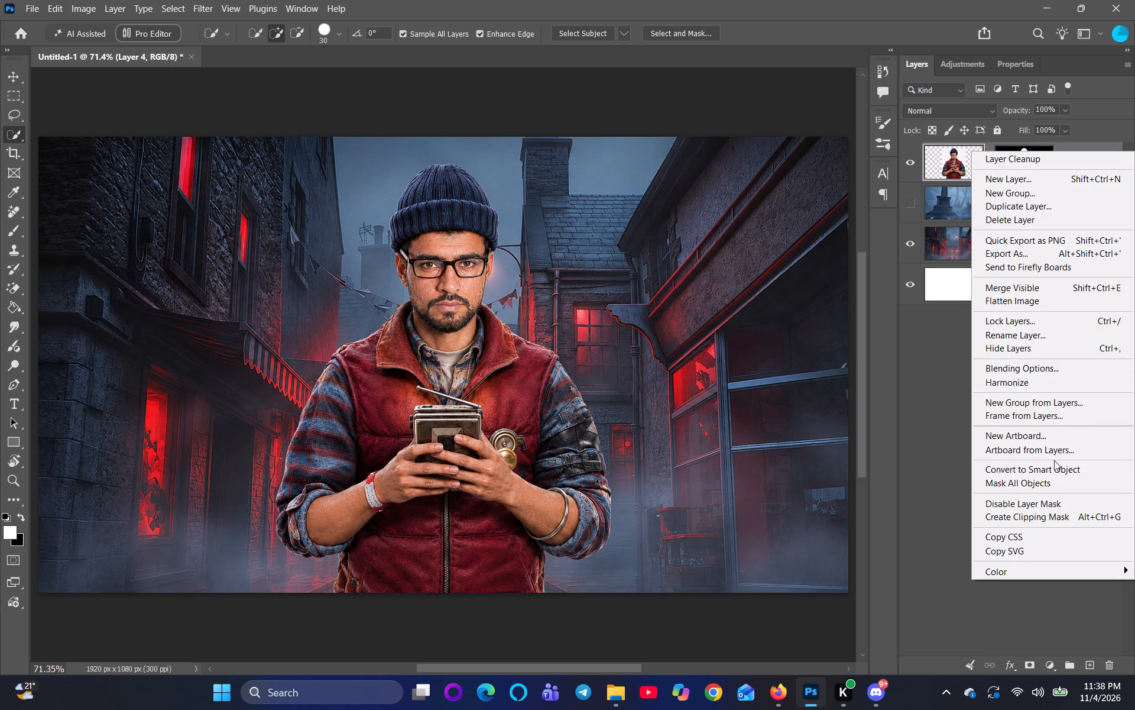
click(1056, 467)
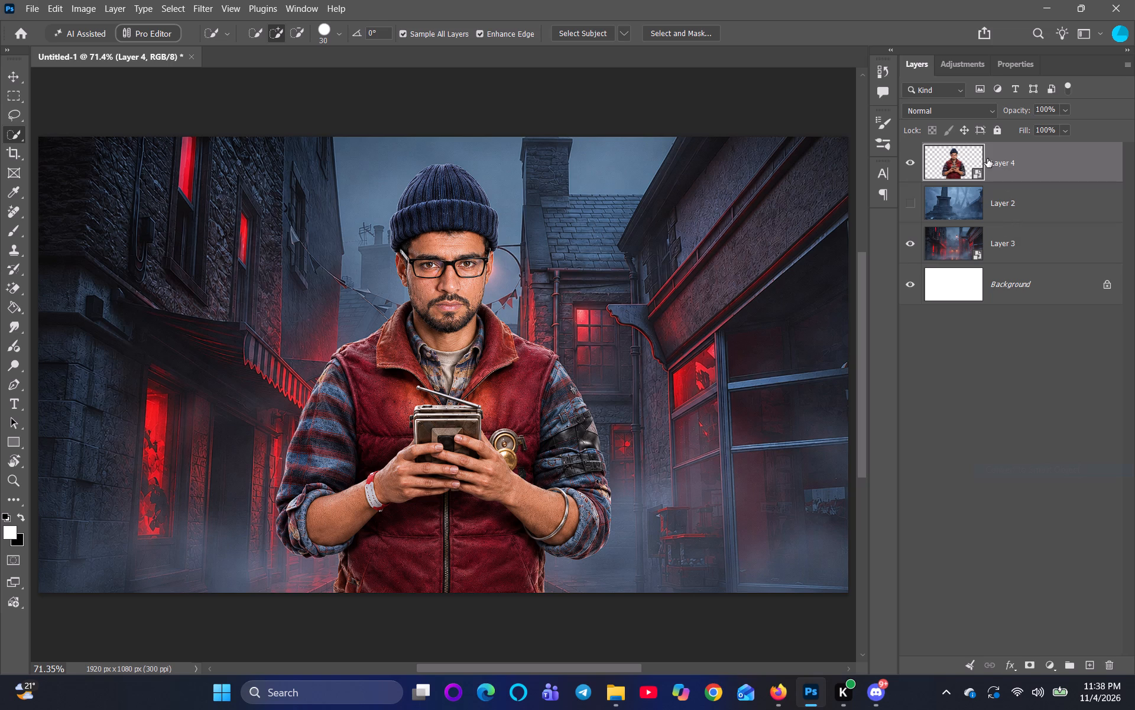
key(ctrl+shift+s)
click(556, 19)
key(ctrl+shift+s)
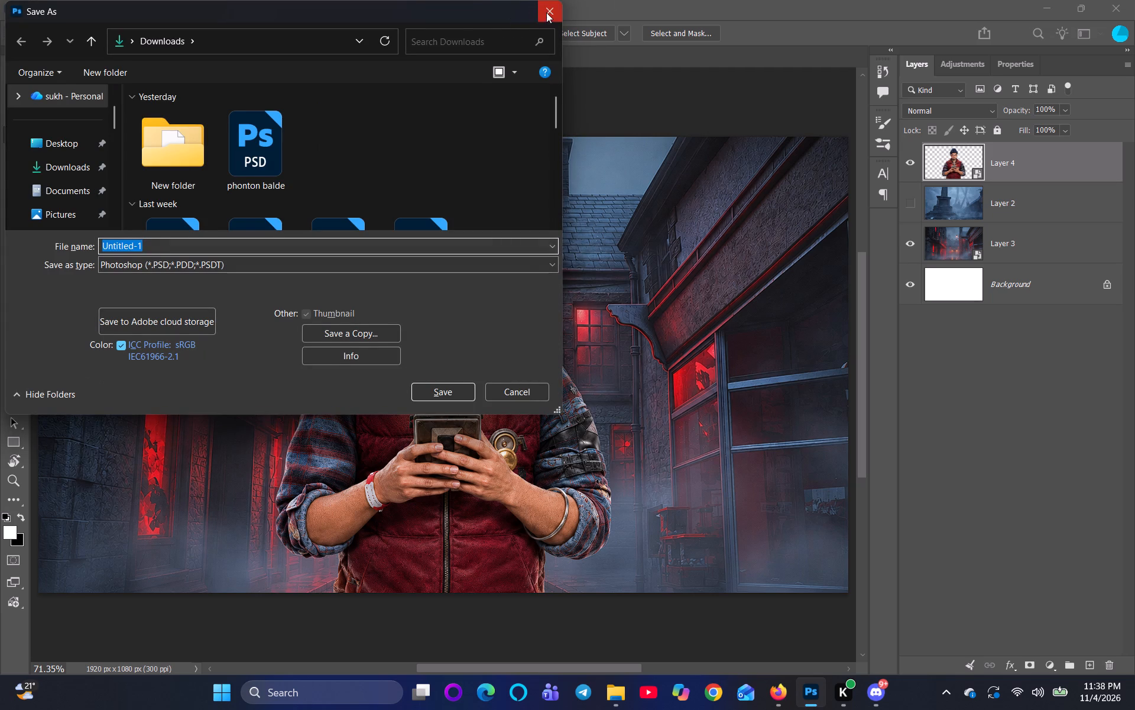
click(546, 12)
Apply the Camera Raw Filter to the Layer 4 figure, setting Exposure to -0.20 and Contrast to -23.
click(197, 8)
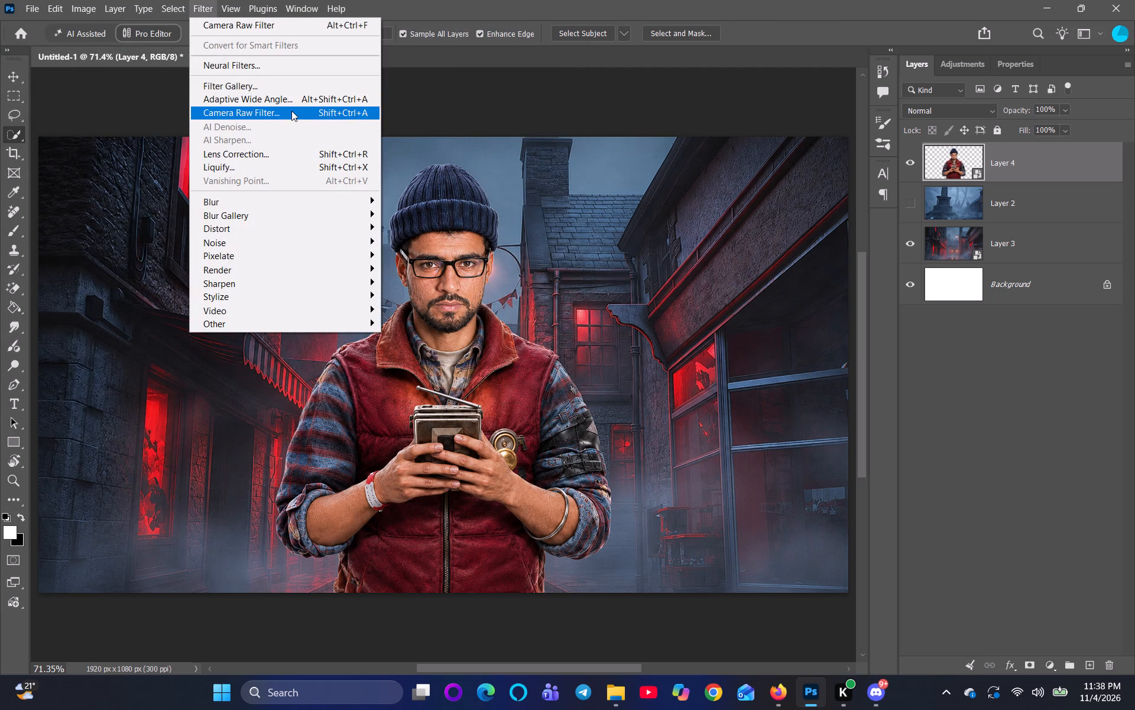
click(288, 109)
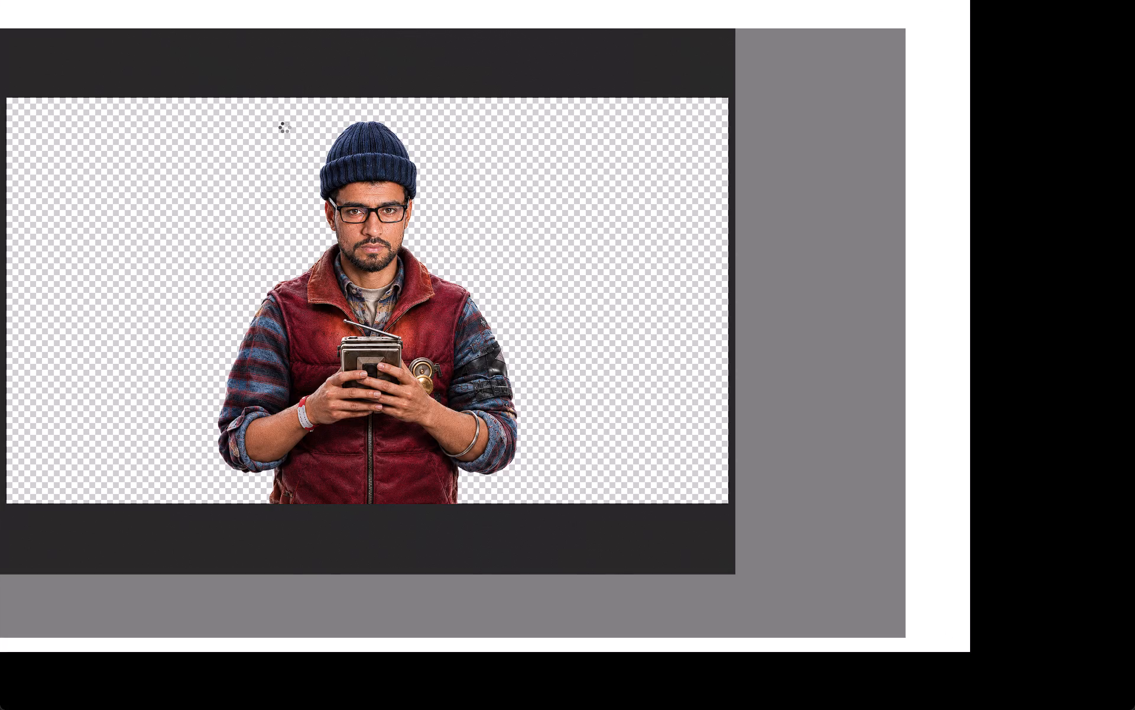
drag(995, 250, 997, 250)
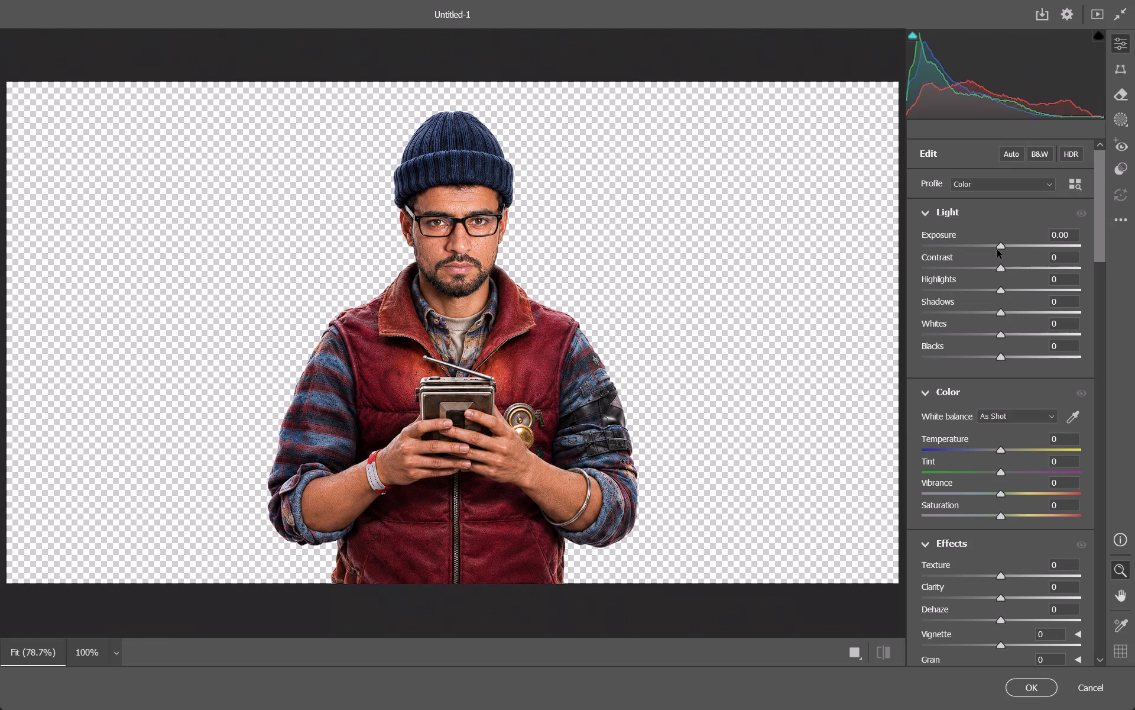
drag(997, 250, 1007, 250)
click(998, 244)
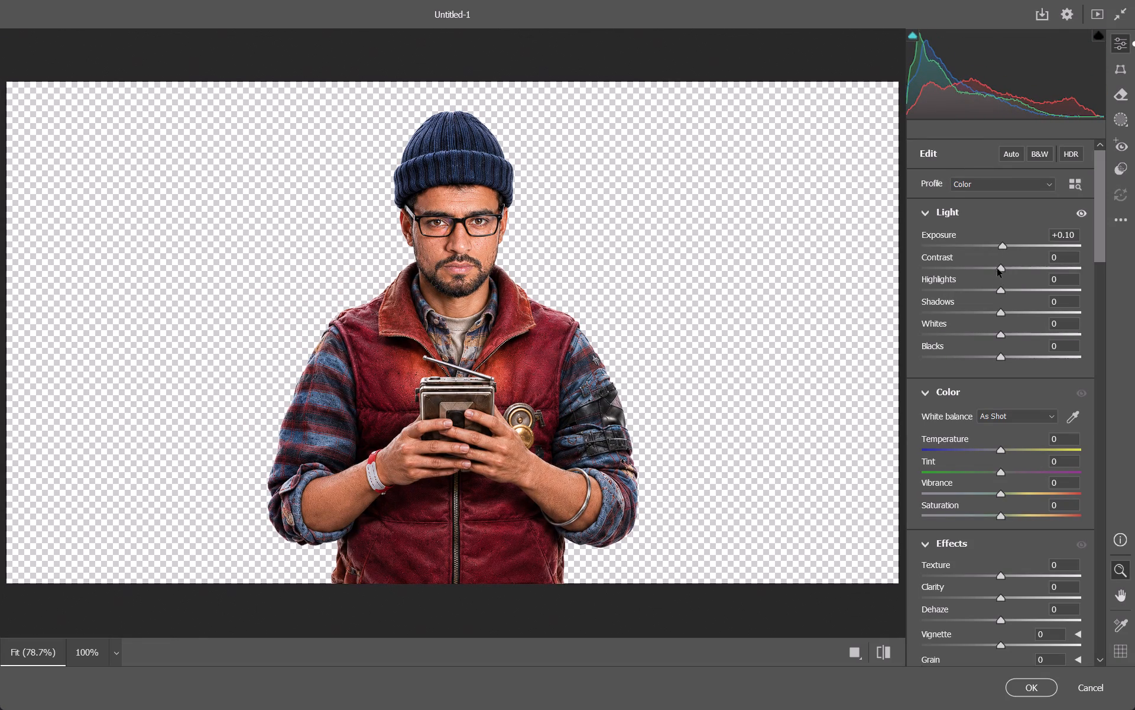
drag(997, 270, 974, 265)
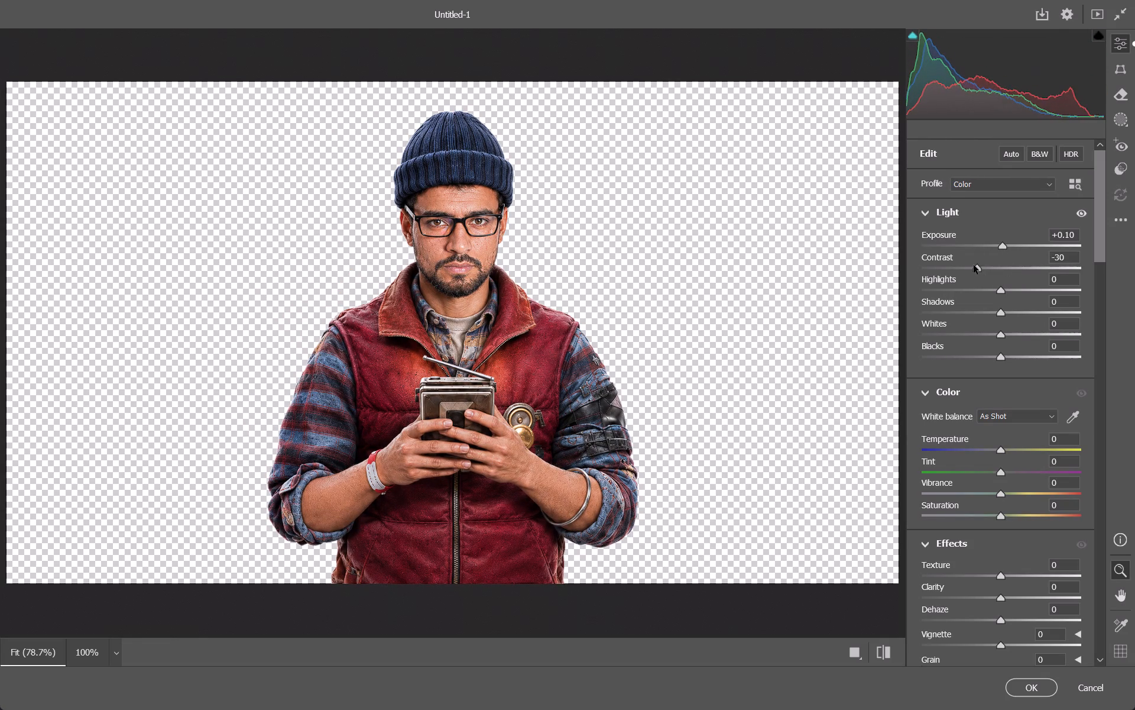
drag(974, 265, 950, 268)
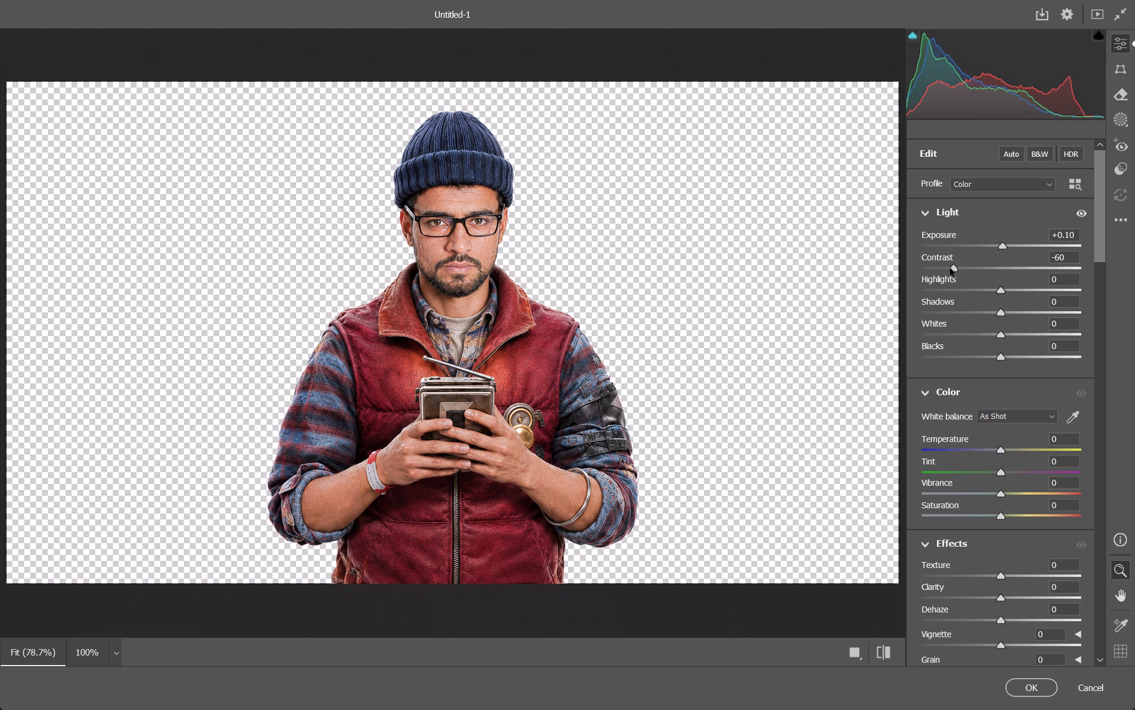
drag(950, 268, 979, 269)
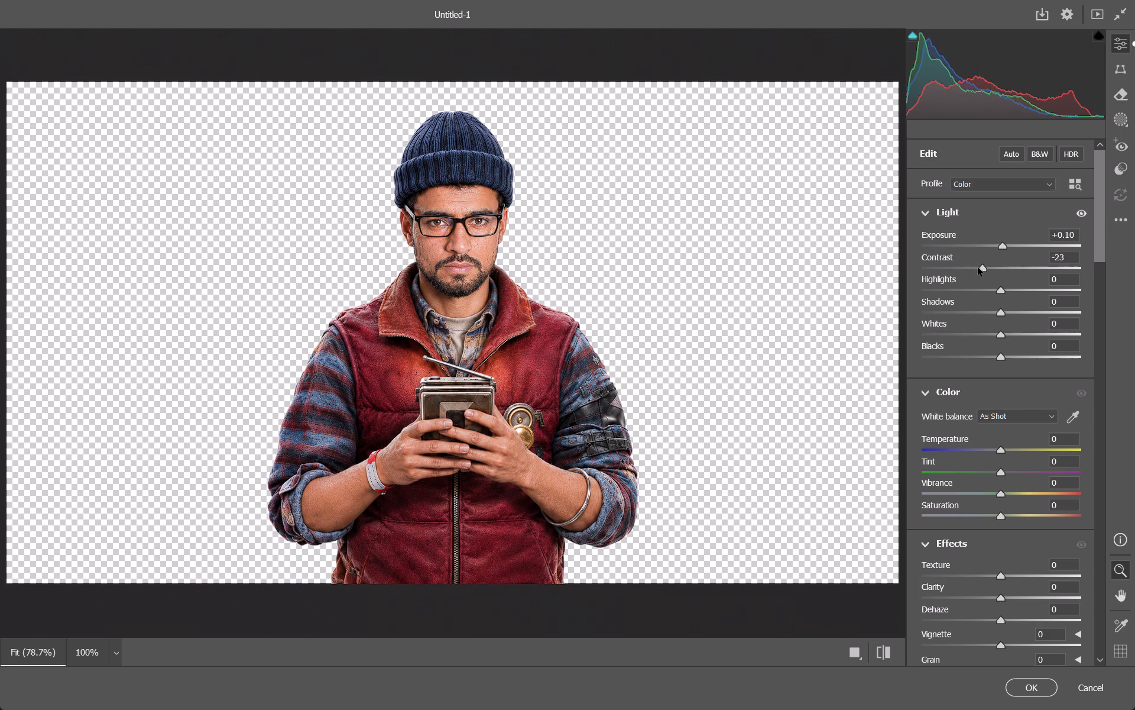
drag(1006, 244, 1001, 249)
Fine-tune the figure's Light settings with Highlights +3, Shadows 0, Whites -1 and Blacks -4.
click(1003, 289)
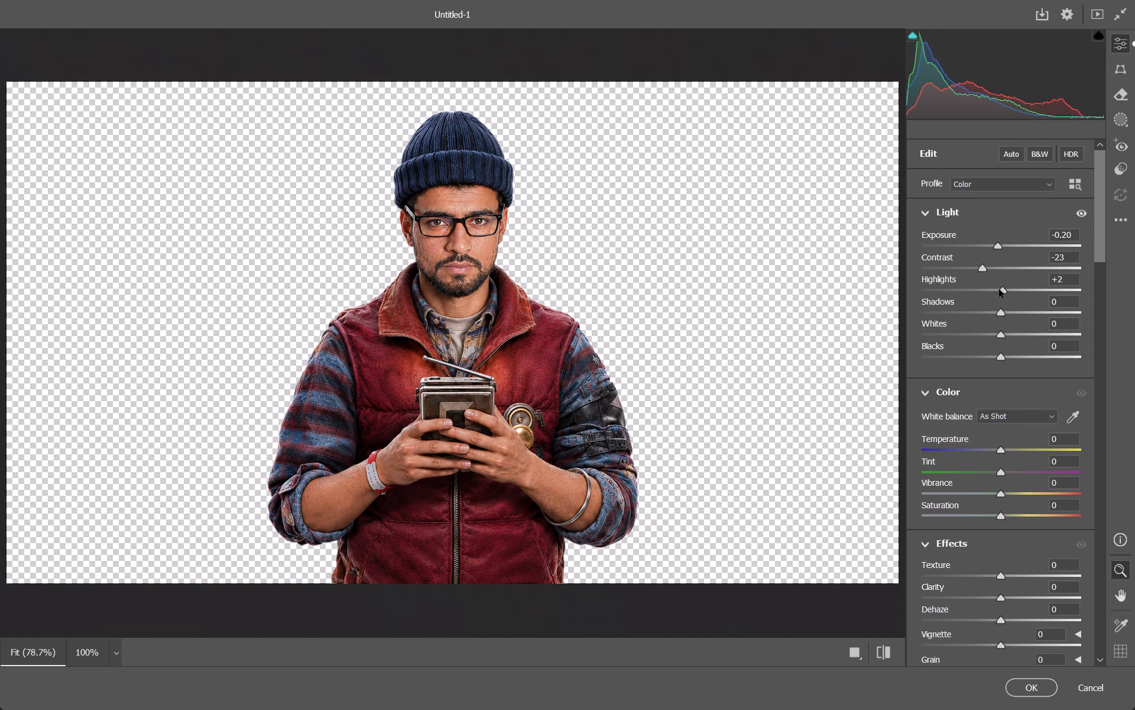
click(999, 313)
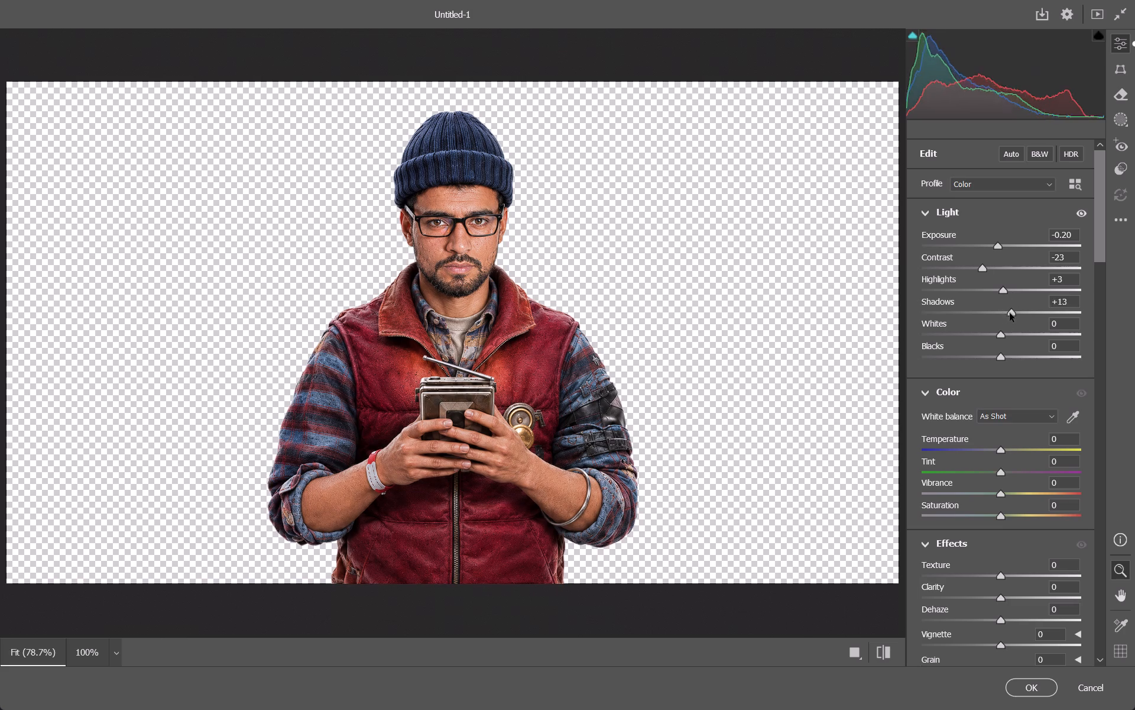
drag(998, 332, 1002, 333)
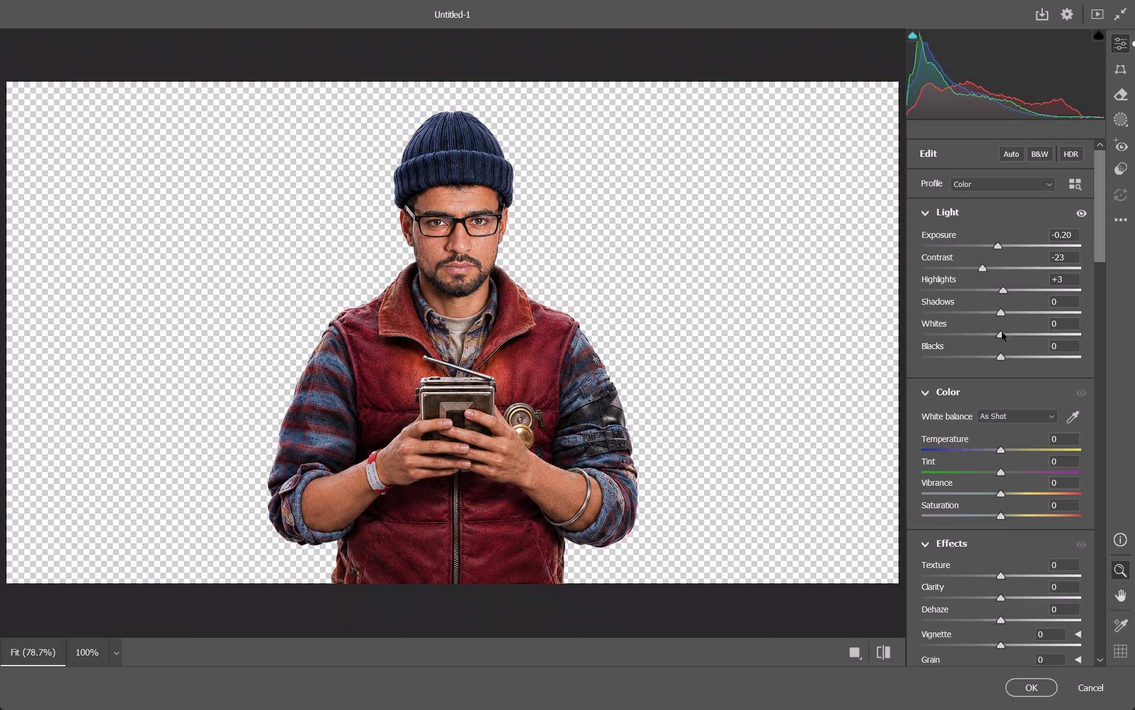
drag(1002, 333, 997, 327)
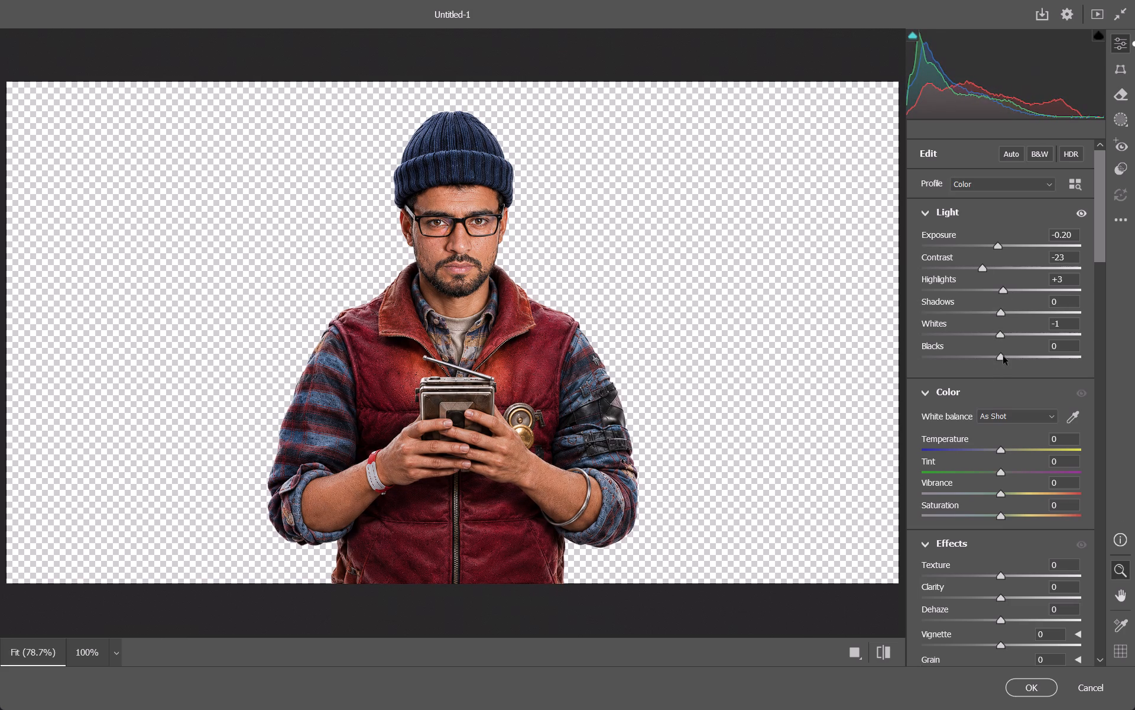
click(998, 356)
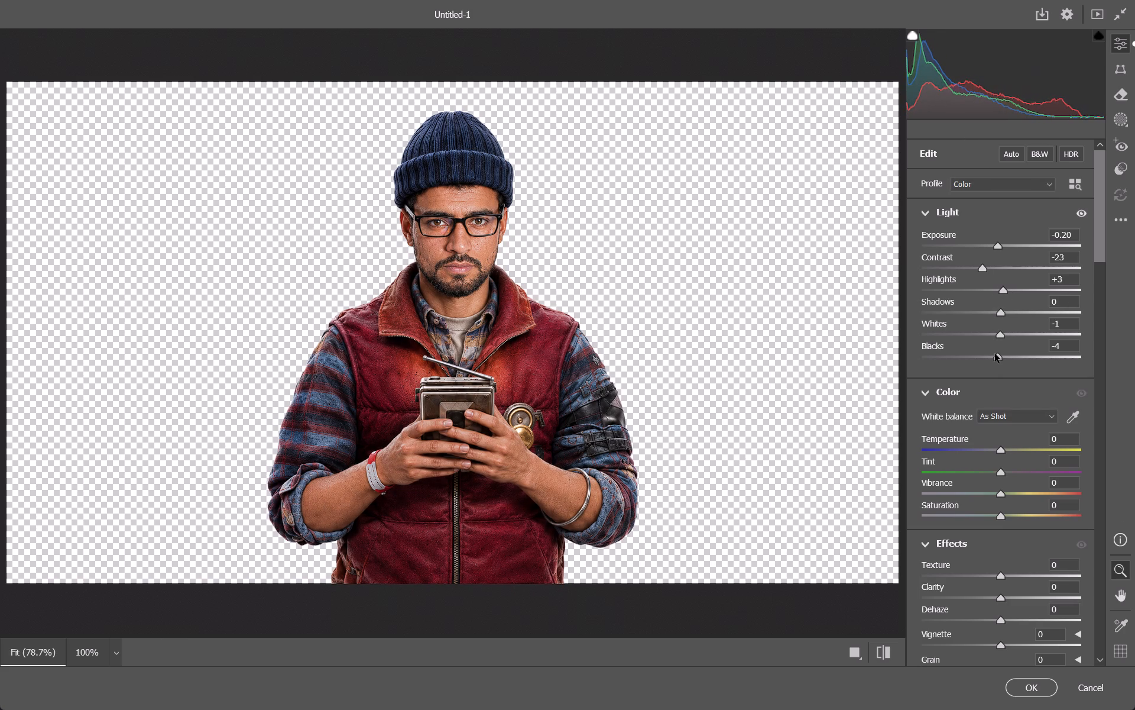
Boost the figure's colour with Vibrance at +45 and Saturation at +4.
scroll(992, 362, down, 1)
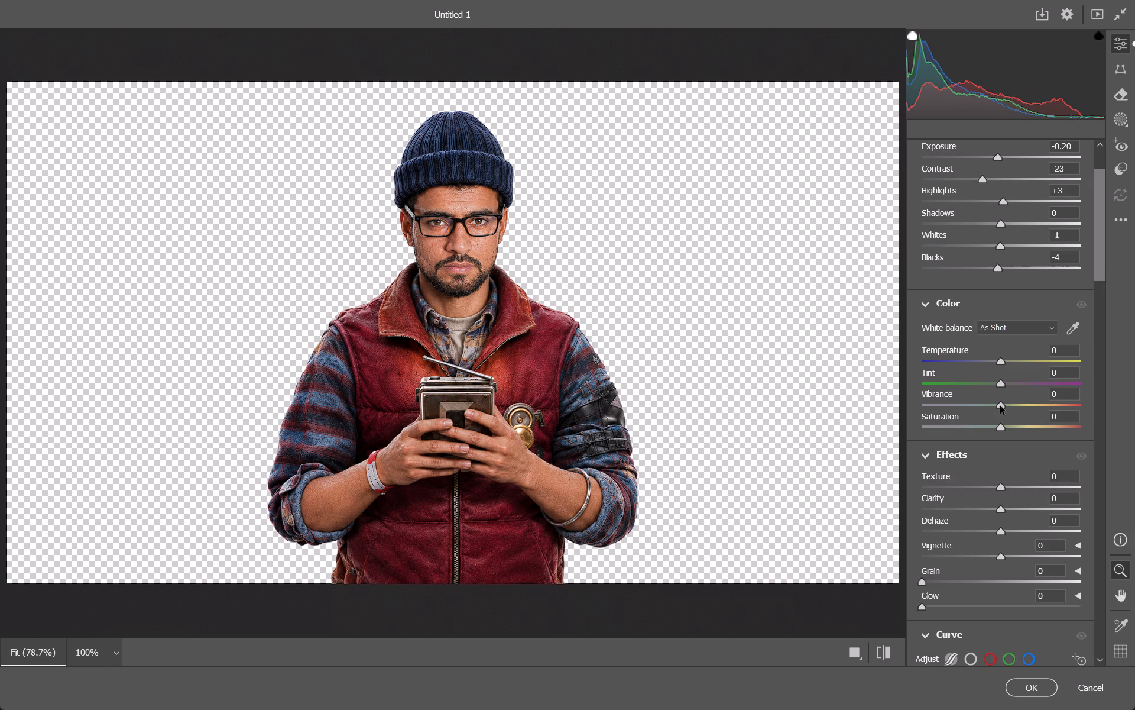
drag(1001, 404, 1037, 416)
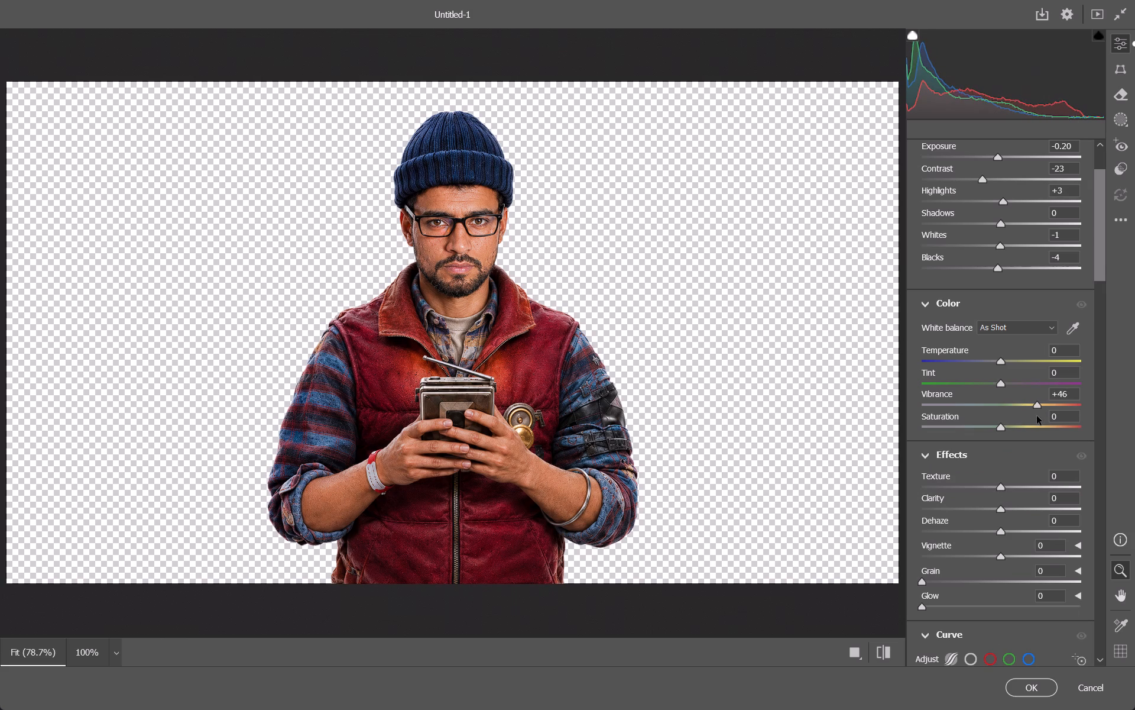
drag(1037, 416, 1036, 416)
click(1002, 424)
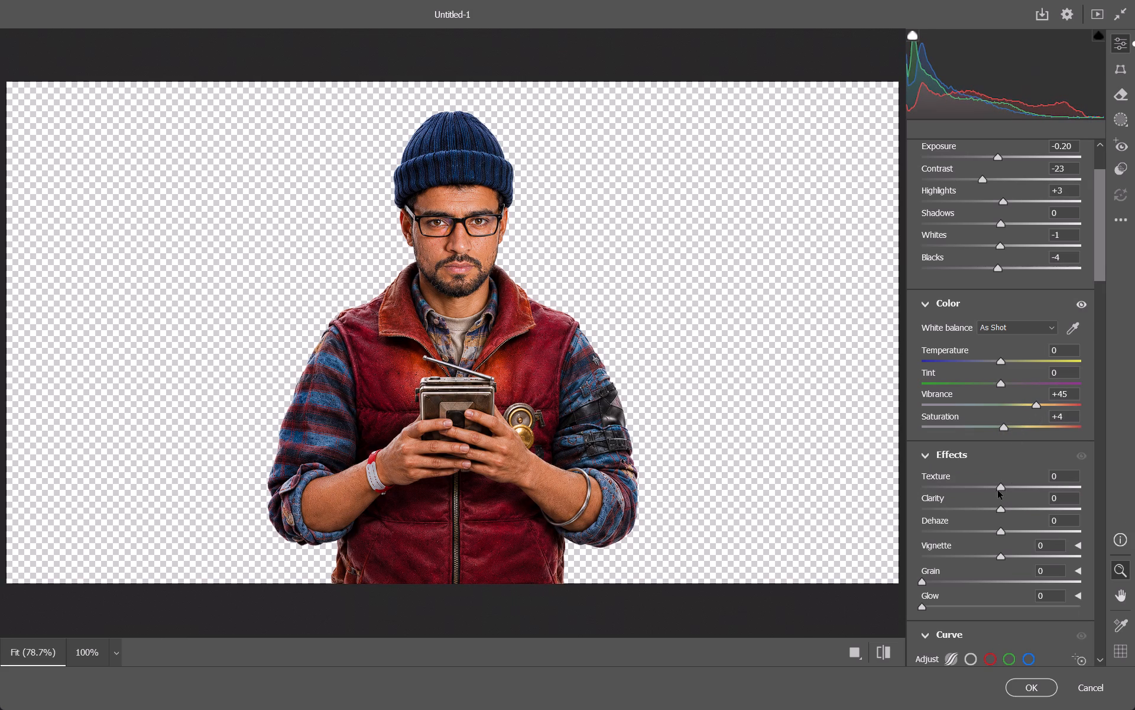
Try different Texture strengths on the figure and settle on +15.
drag(1000, 487, 1047, 486)
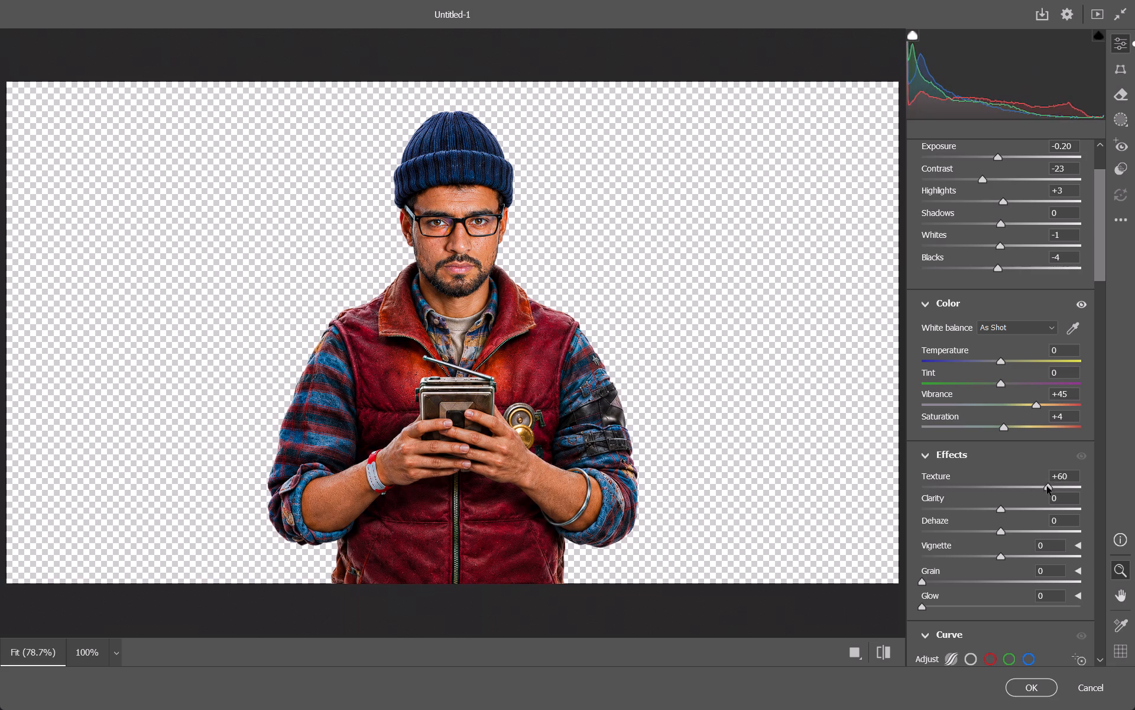
drag(1047, 486, 1004, 482)
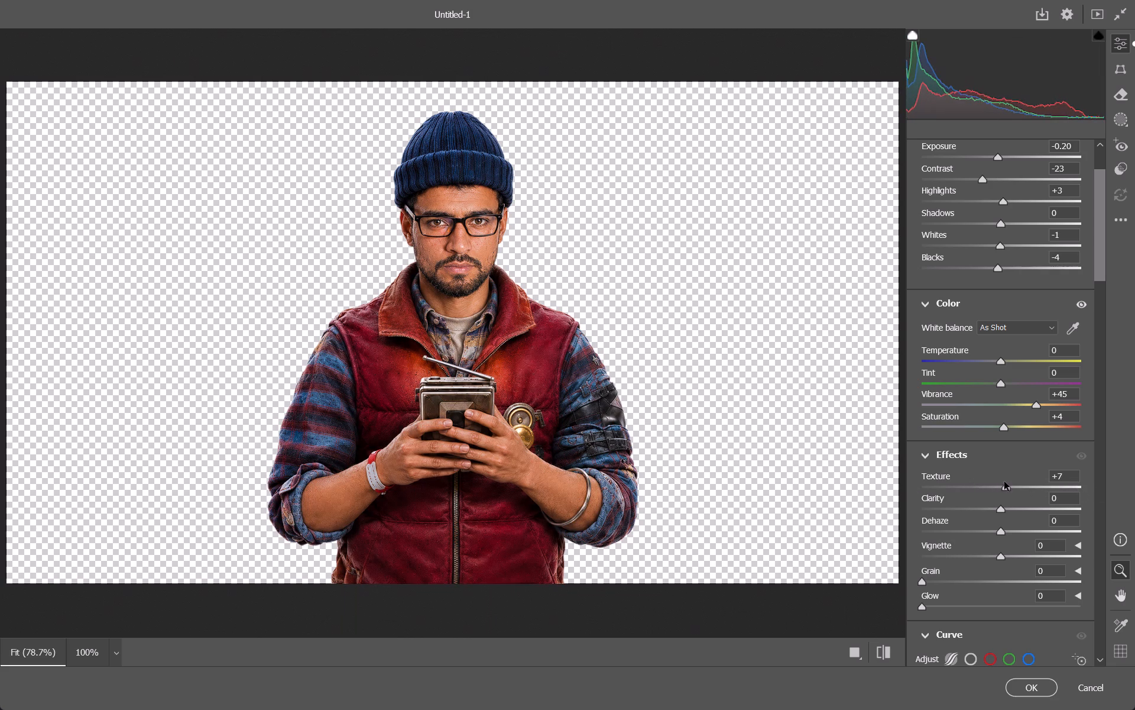
drag(1004, 482, 1028, 486)
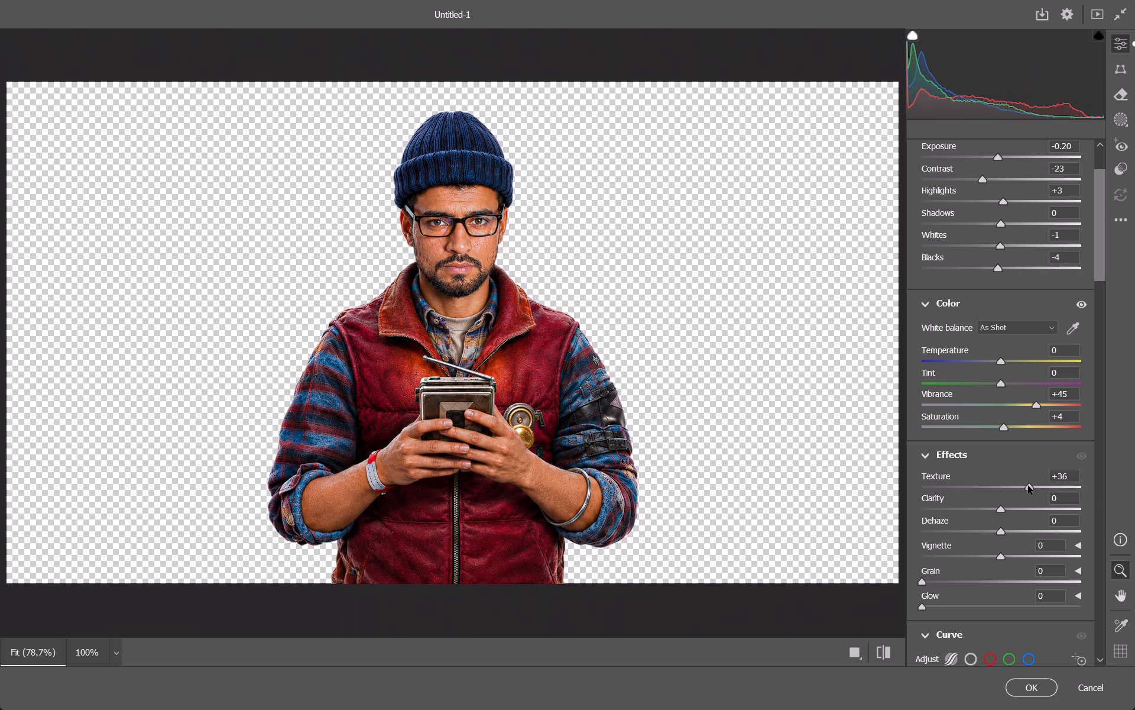
drag(1028, 486, 1016, 486)
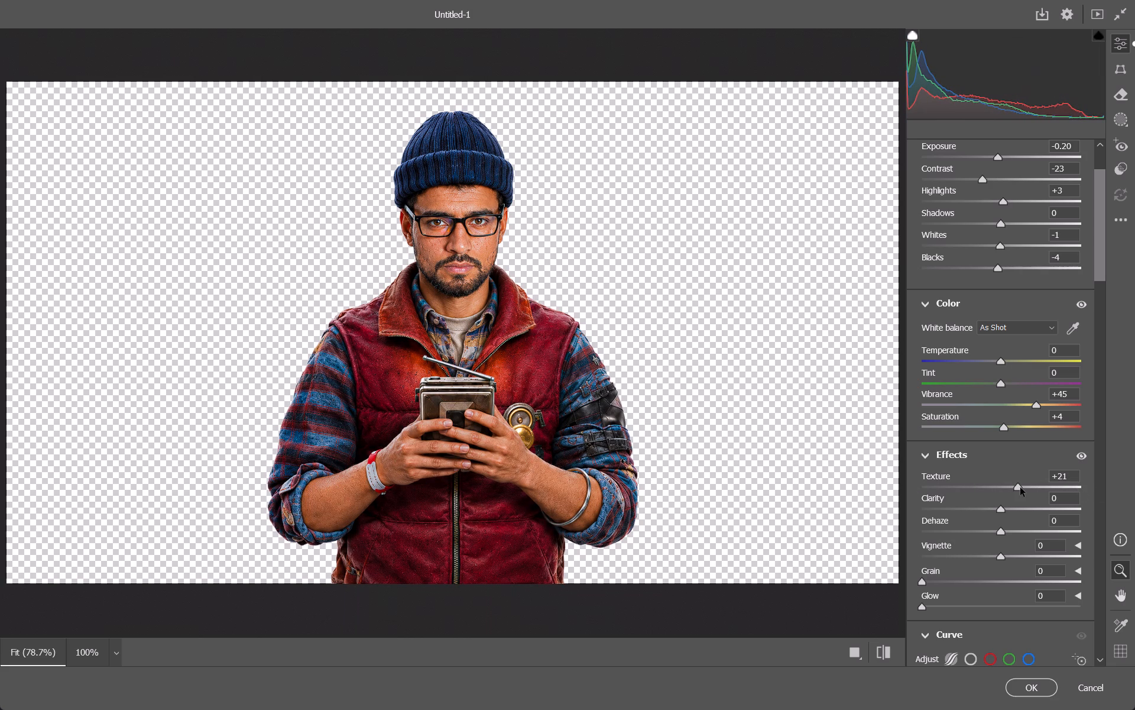
click(1020, 484)
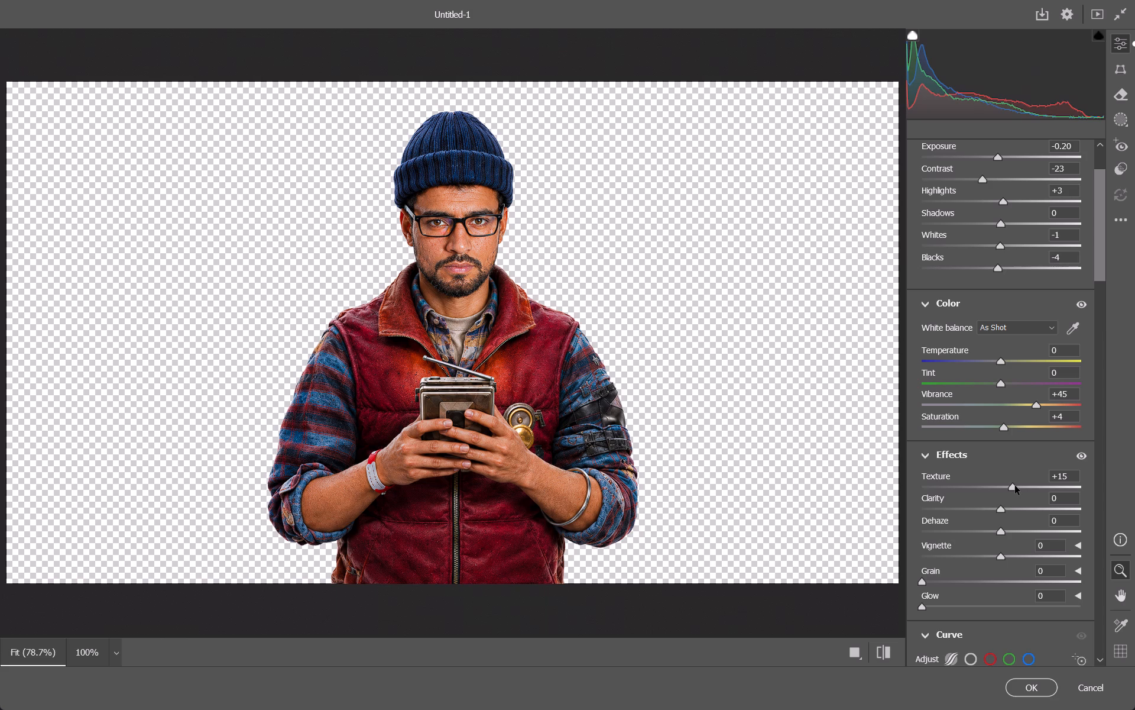
Shape the figure's parametric curve with Highlights +13, Lights +10, Darks +20 and Shadows +35.
scroll(985, 519, down, 3)
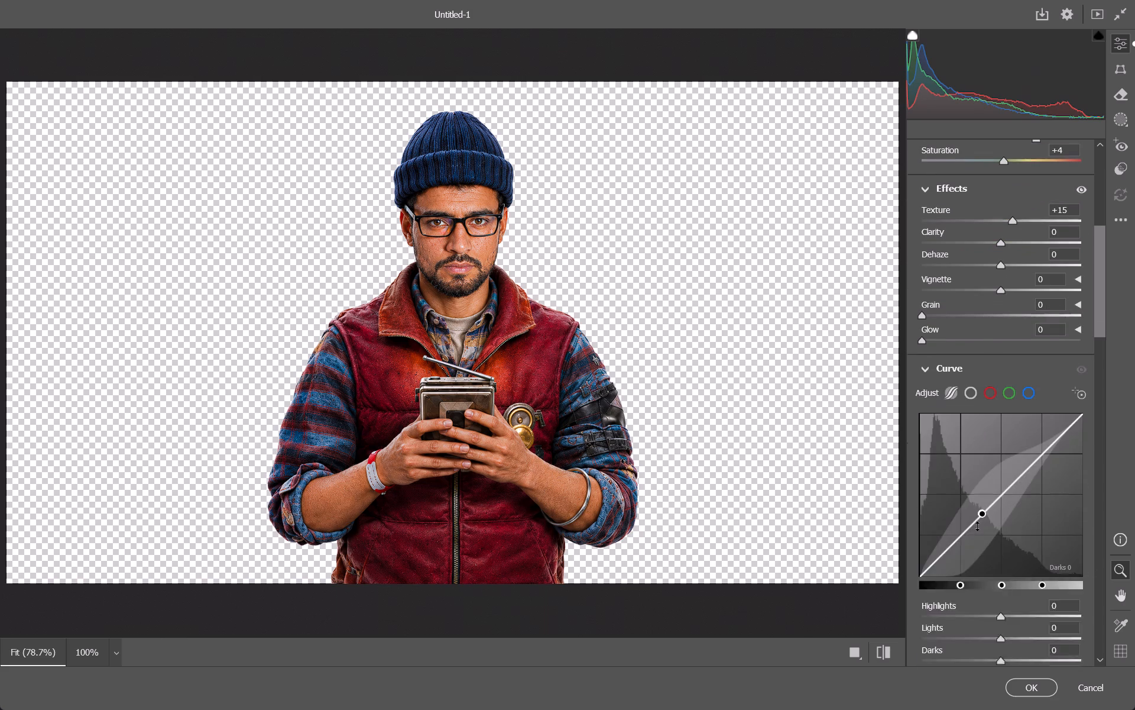
scroll(977, 526, down, 1)
click(1003, 528)
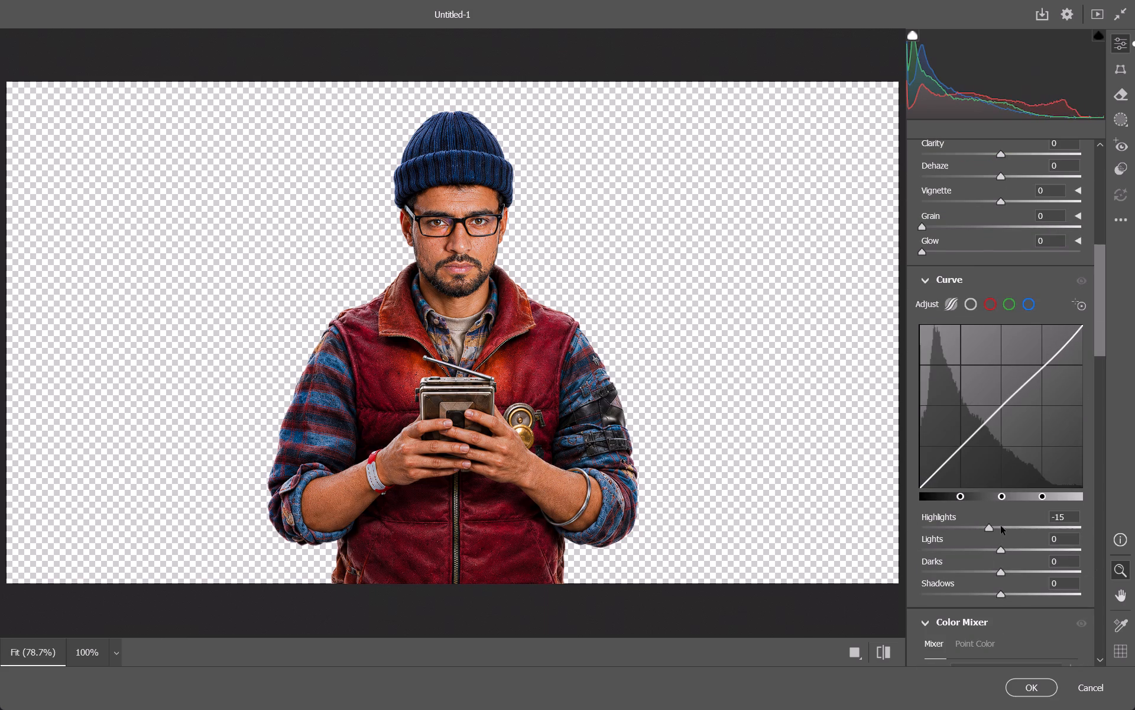
drag(1004, 525, 1015, 530)
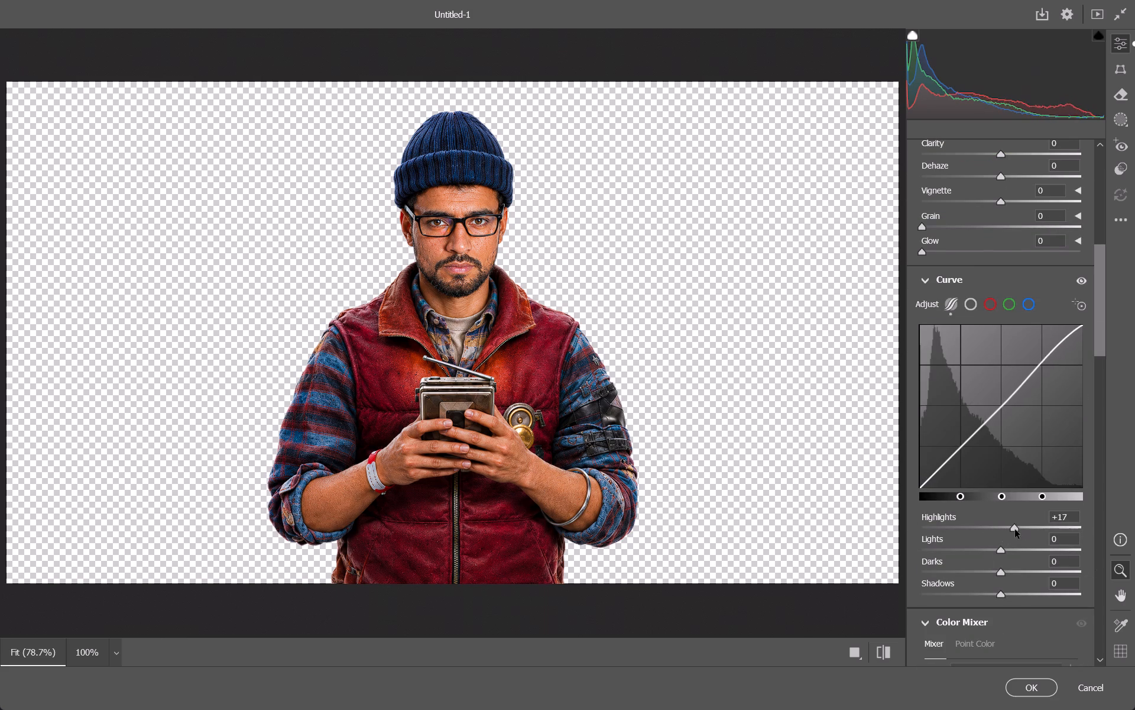
drag(1015, 530, 1013, 527)
drag(1006, 545, 1006, 543)
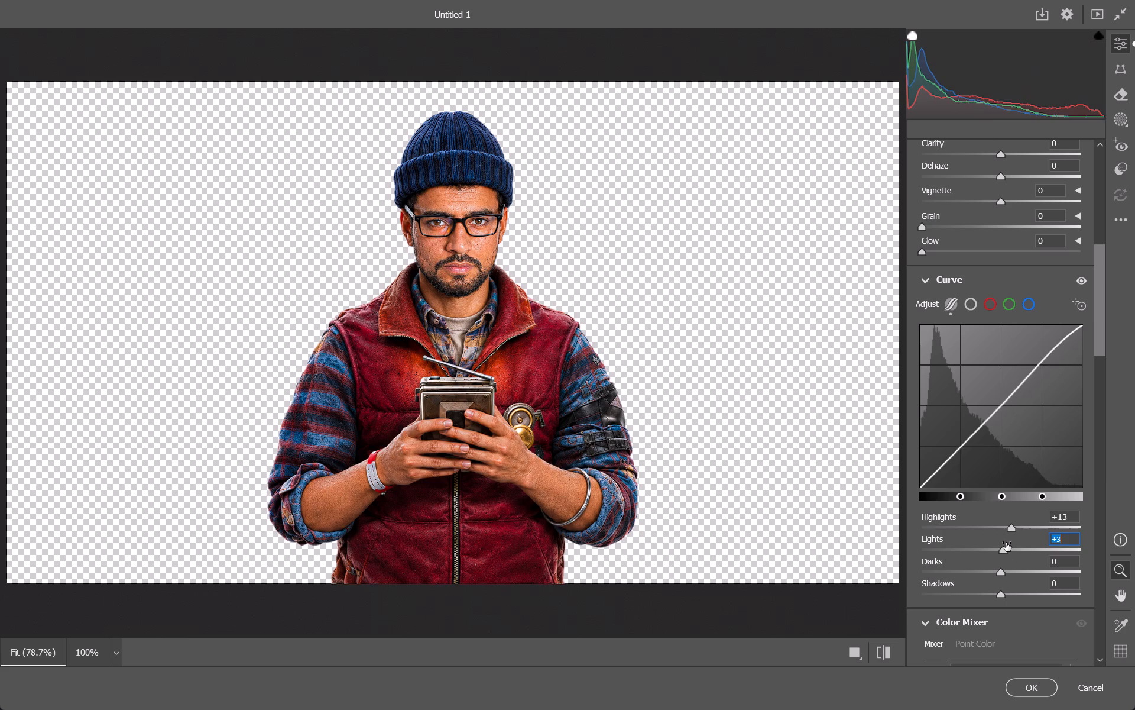
drag(1006, 543, 1014, 541)
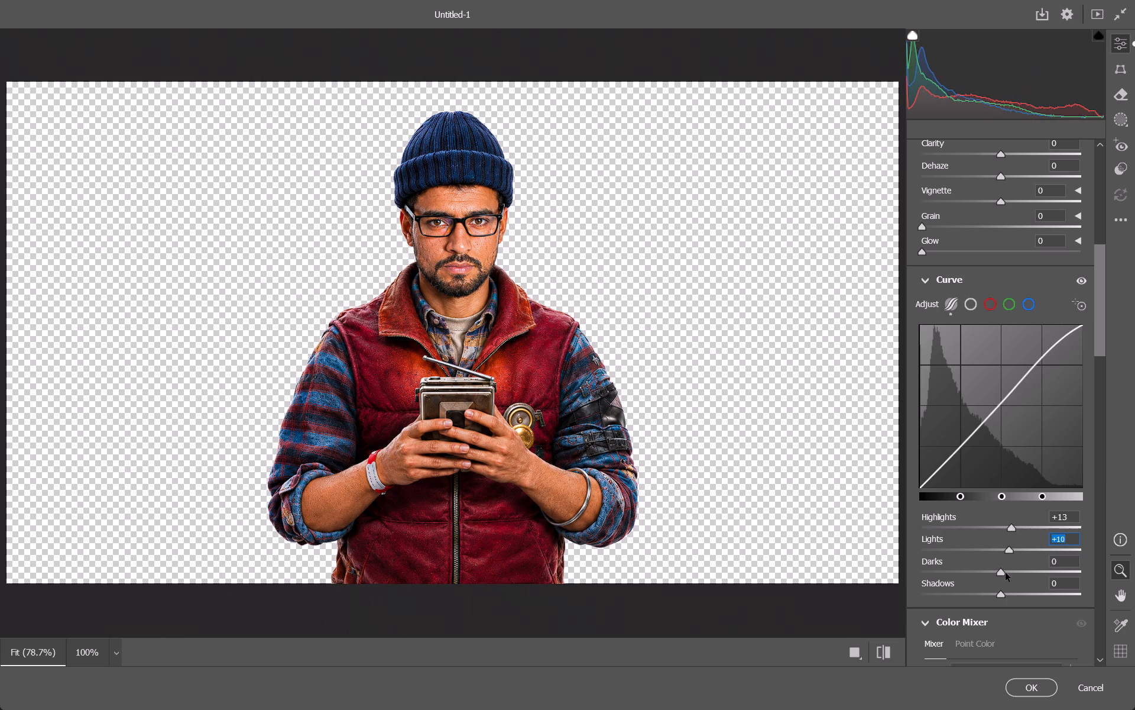
drag(1005, 571, 1021, 562)
drag(1000, 592, 1002, 588)
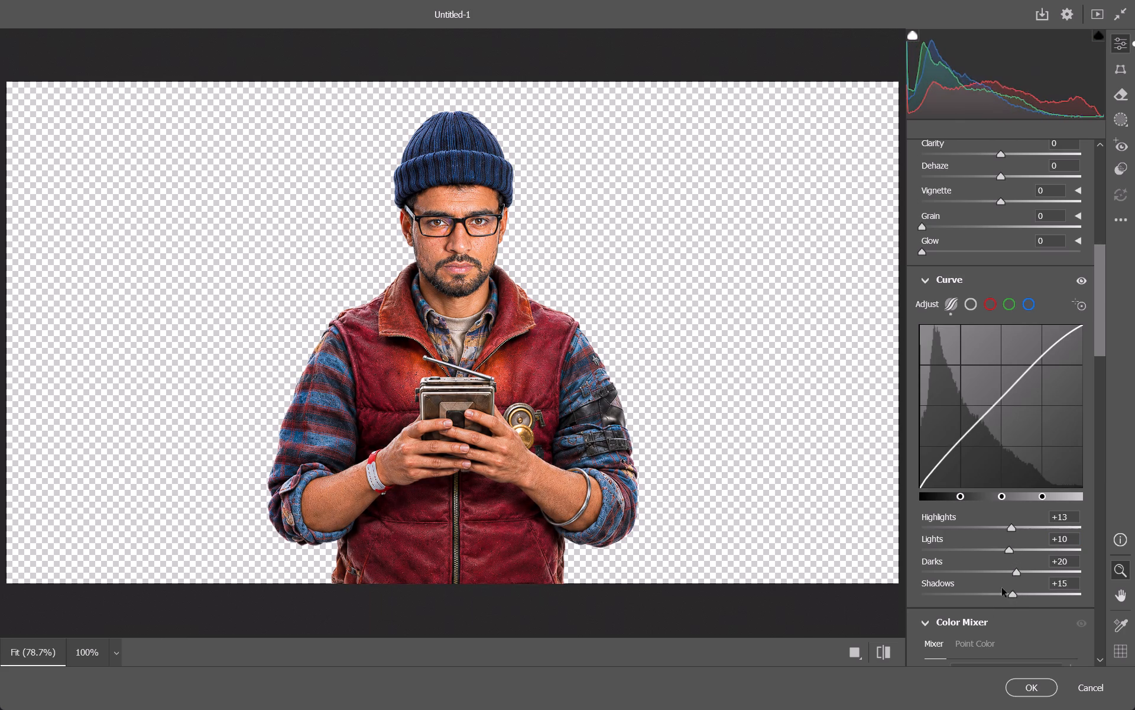
drag(1002, 588, 1038, 586)
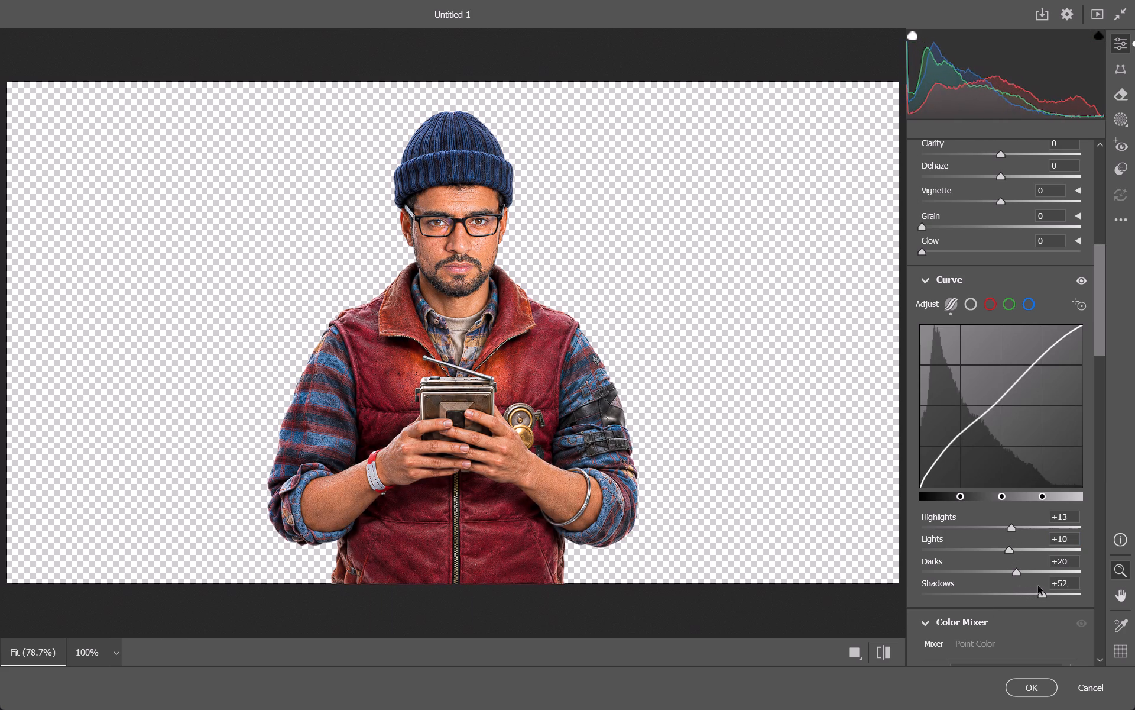
drag(1038, 586, 1035, 582)
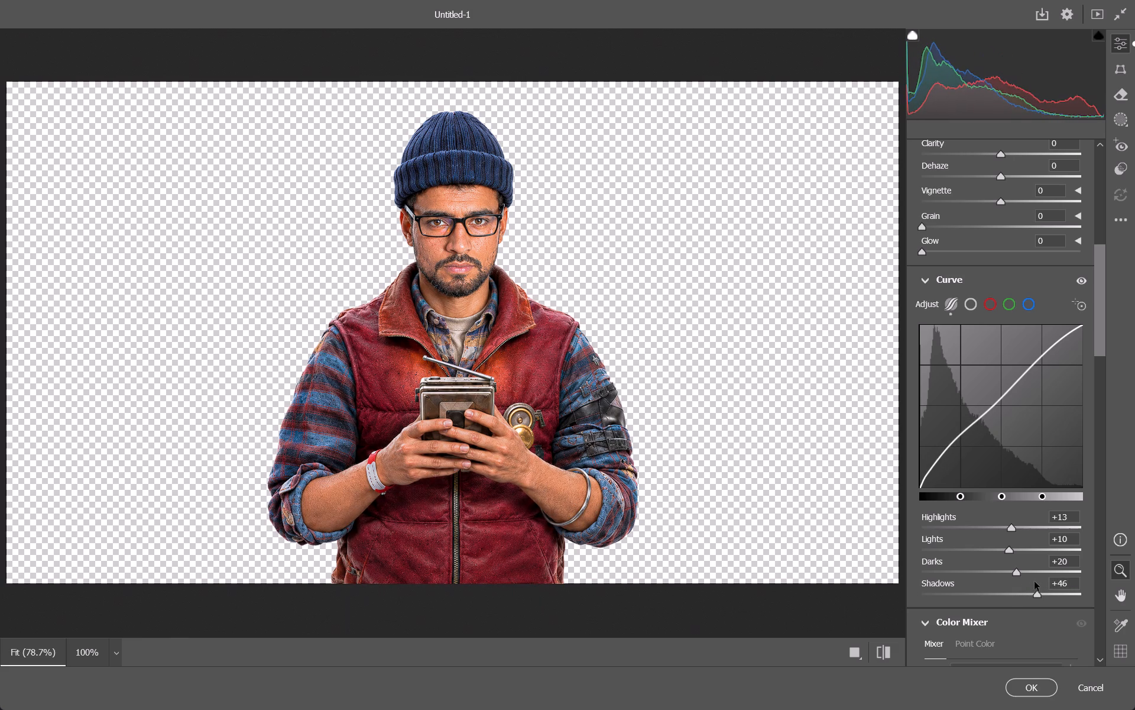
drag(1035, 582, 1027, 582)
Shift the figure's hues in the Color Mixer, setting Reds to -1 and Oranges to -11.
scroll(995, 514, down, 4)
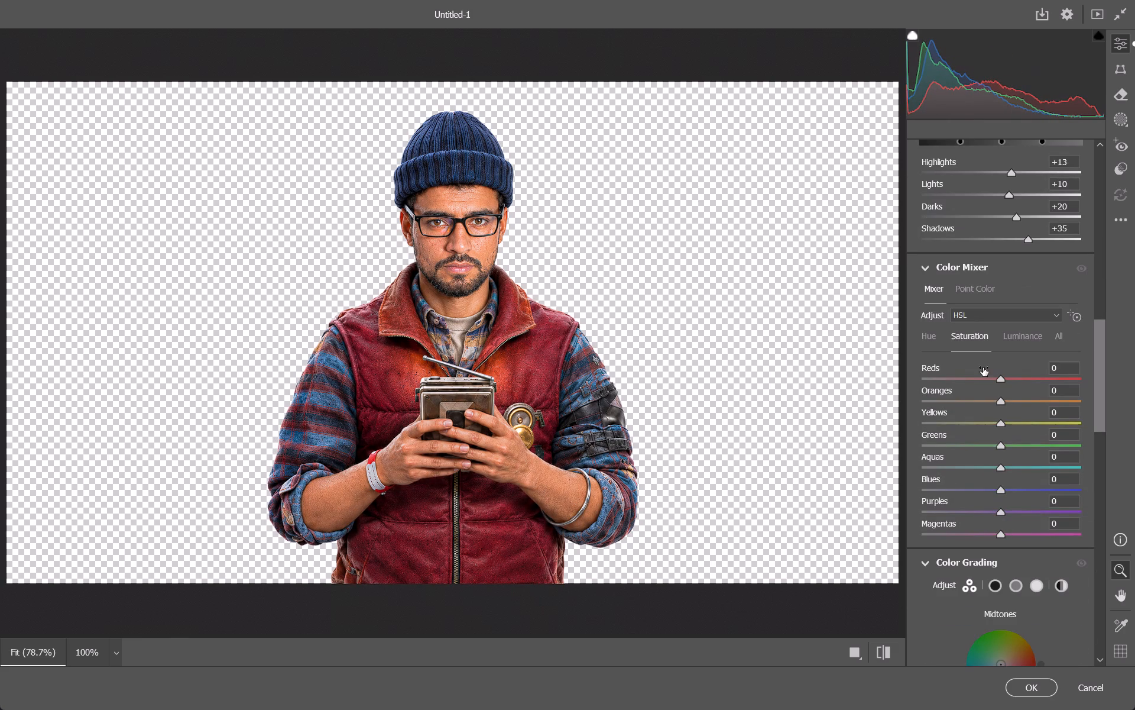
click(921, 335)
click(940, 341)
drag(1000, 378, 1020, 385)
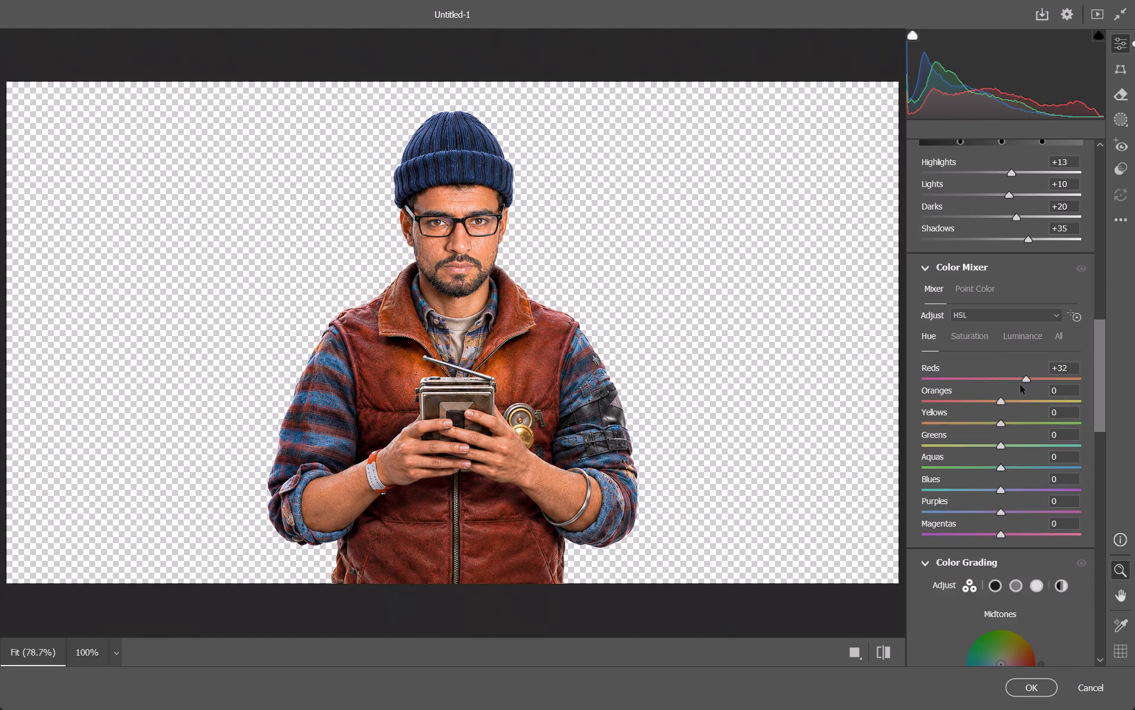
drag(1020, 385, 1008, 388)
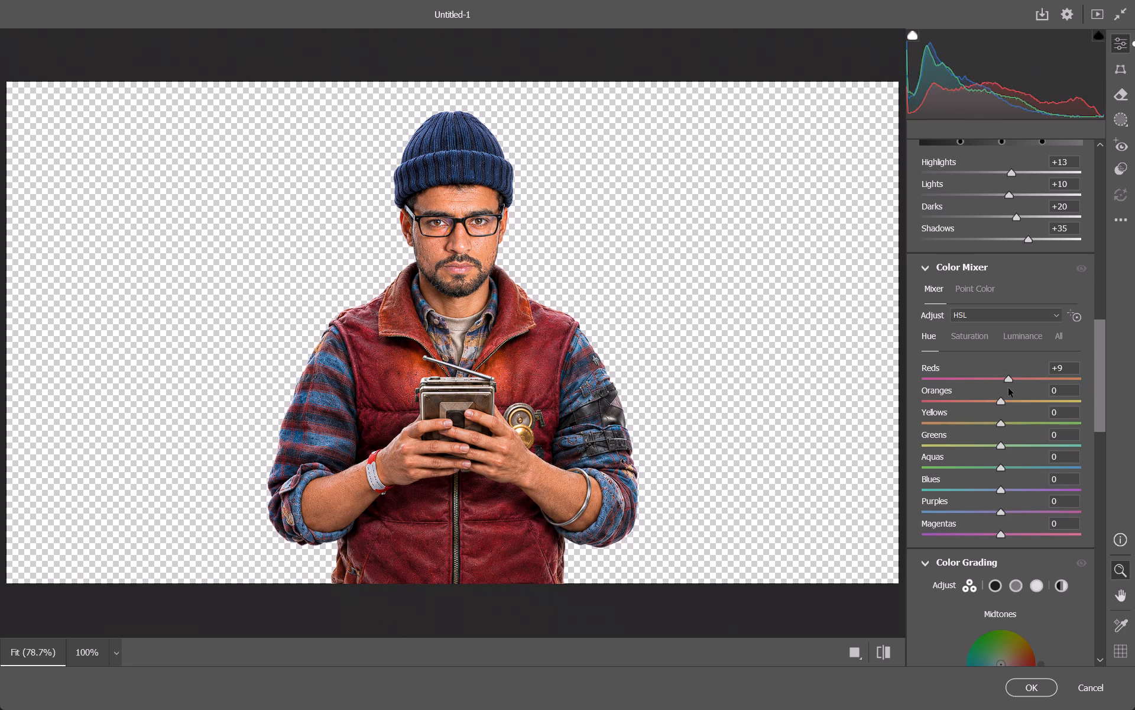
drag(1008, 388, 998, 388)
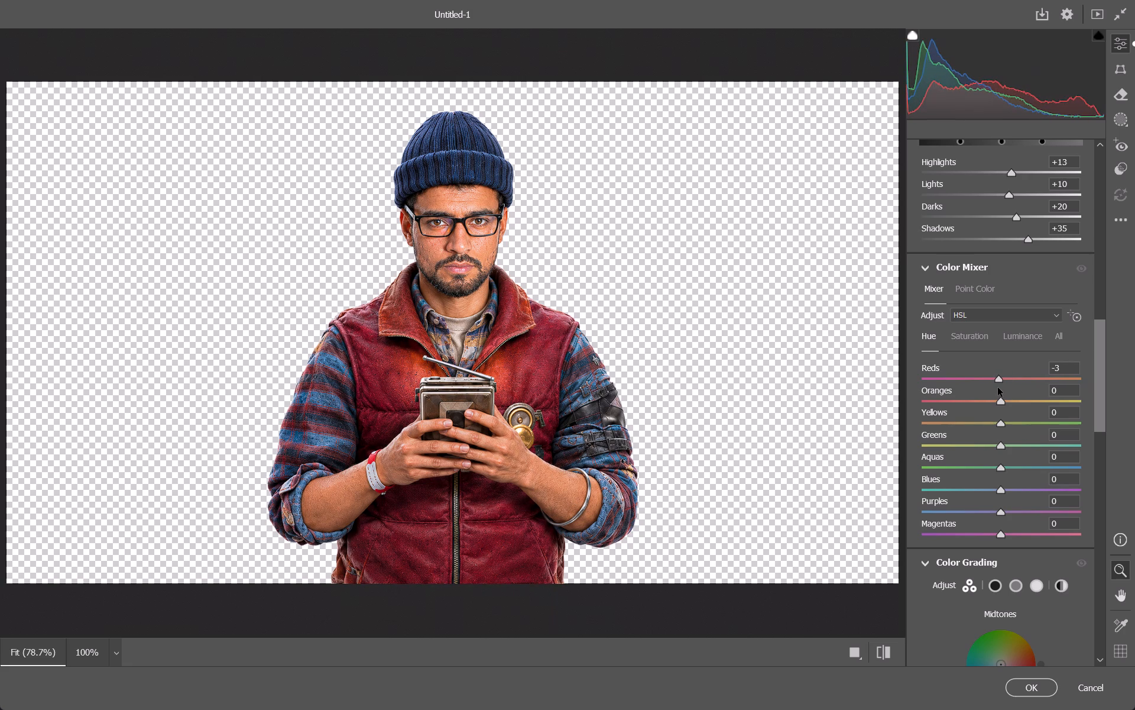
drag(998, 388, 1000, 388)
drag(998, 404, 1000, 404)
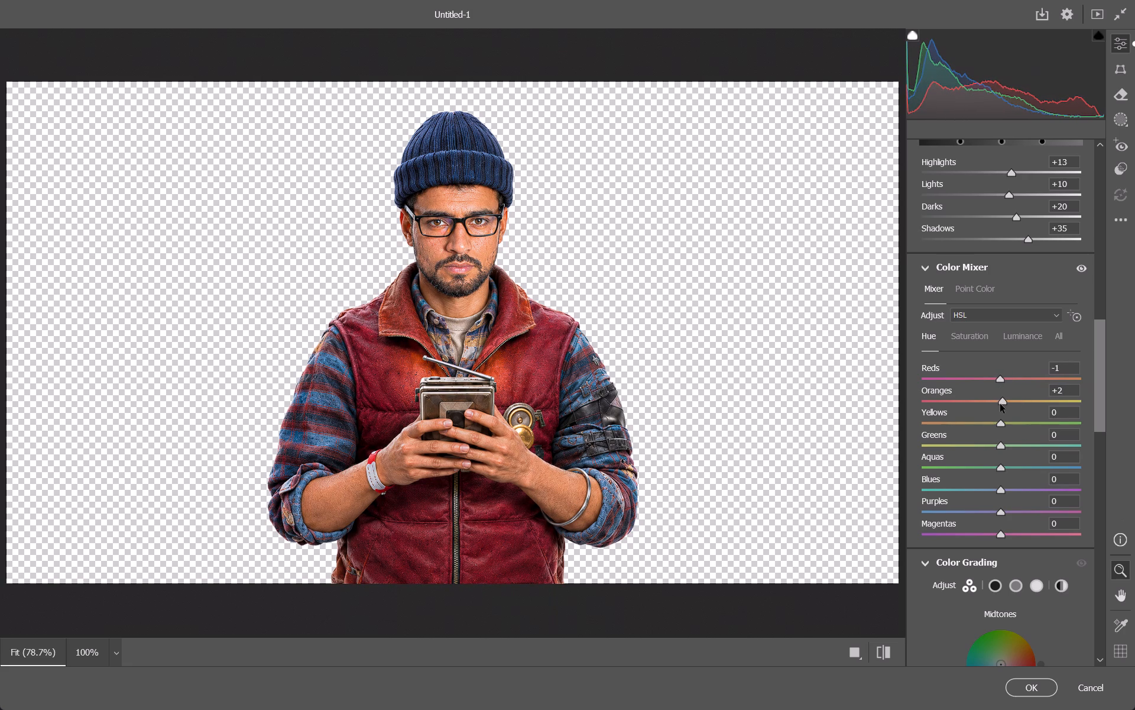
drag(1000, 404, 990, 402)
key(space)
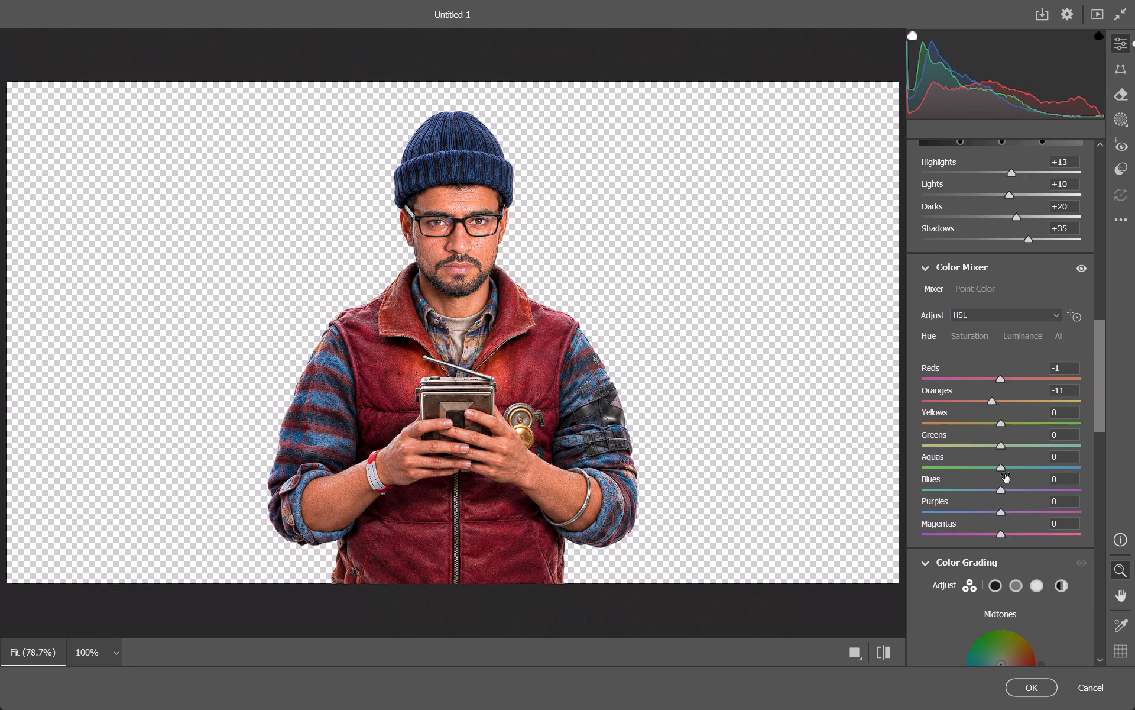
Undo the Oranges and Reds hue shifts in the Color Mixer.
key(ctrl+z)
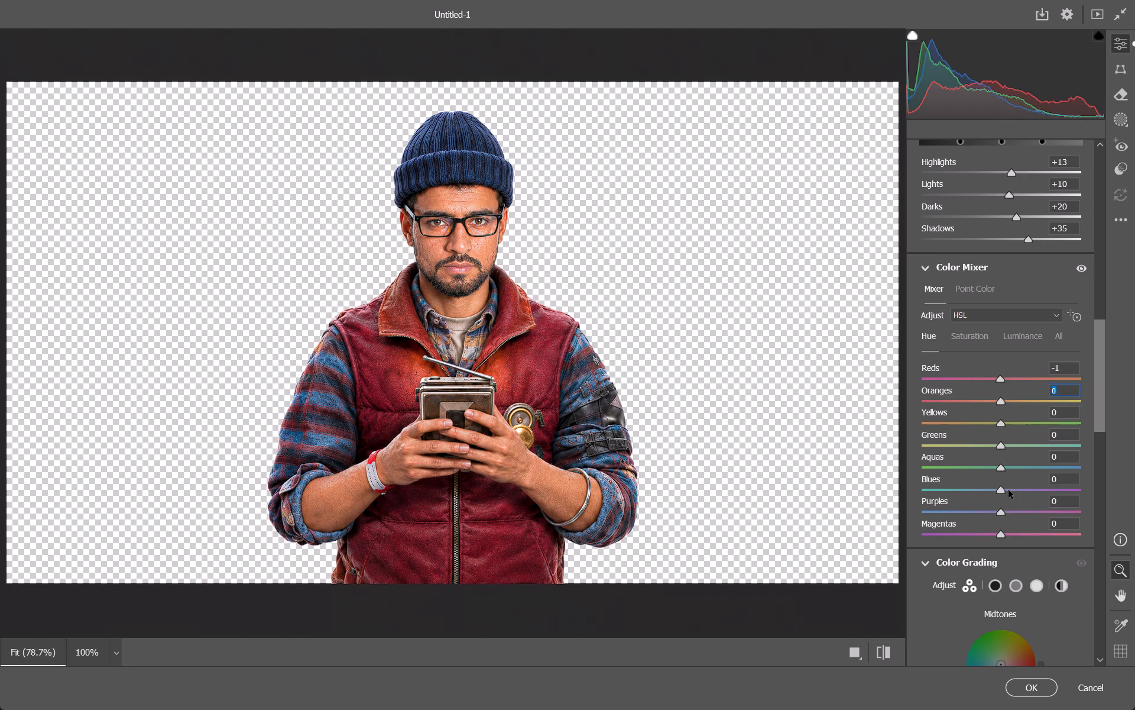
key(ctrl+z)
Sharpen the figure in the Detail settings, trying different strengths and settling on Sharpening 27.
scroll(1039, 561, down, 4)
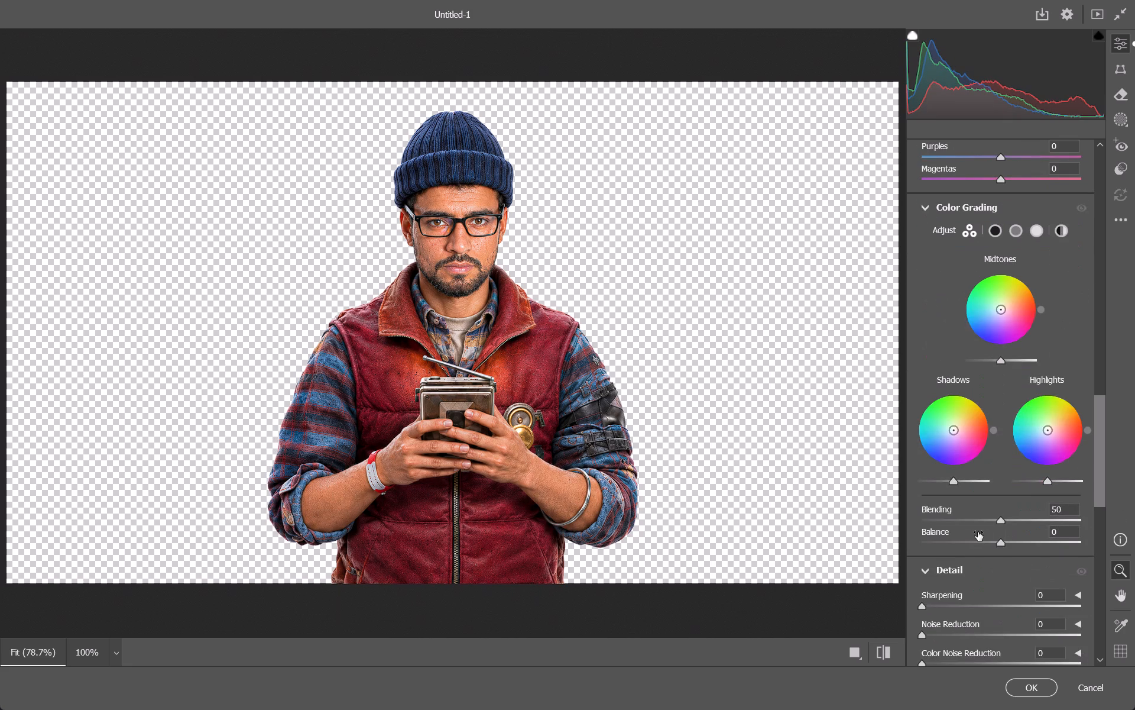
scroll(973, 556, down, 2)
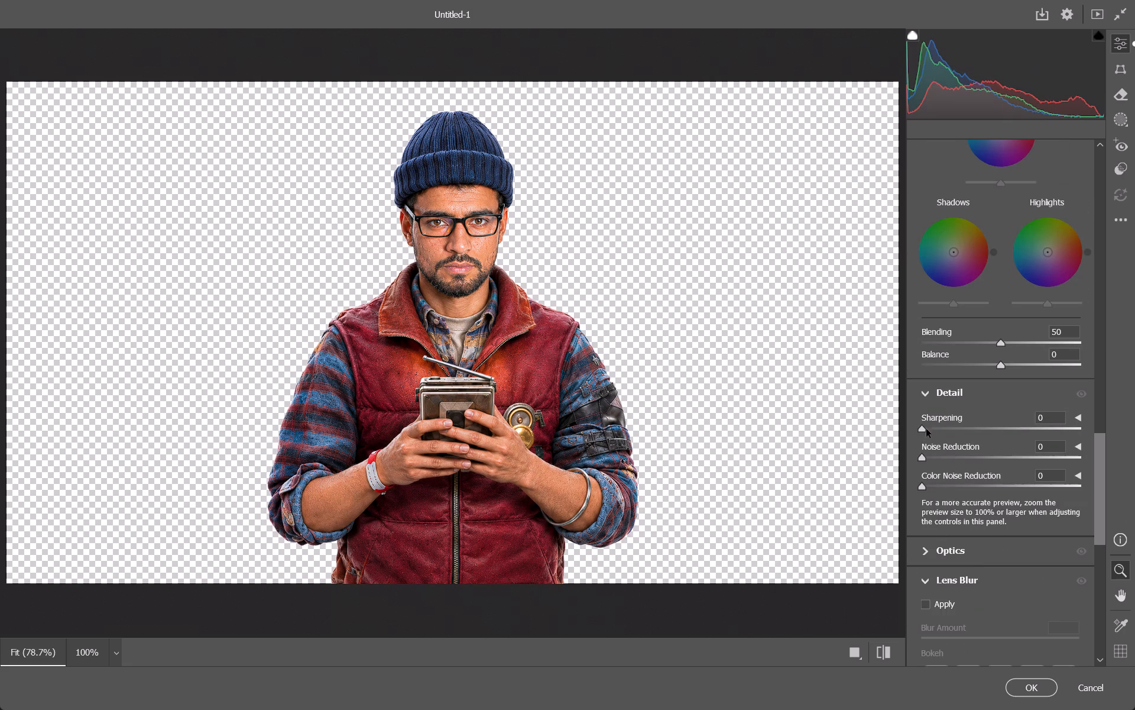
drag(922, 427, 939, 430)
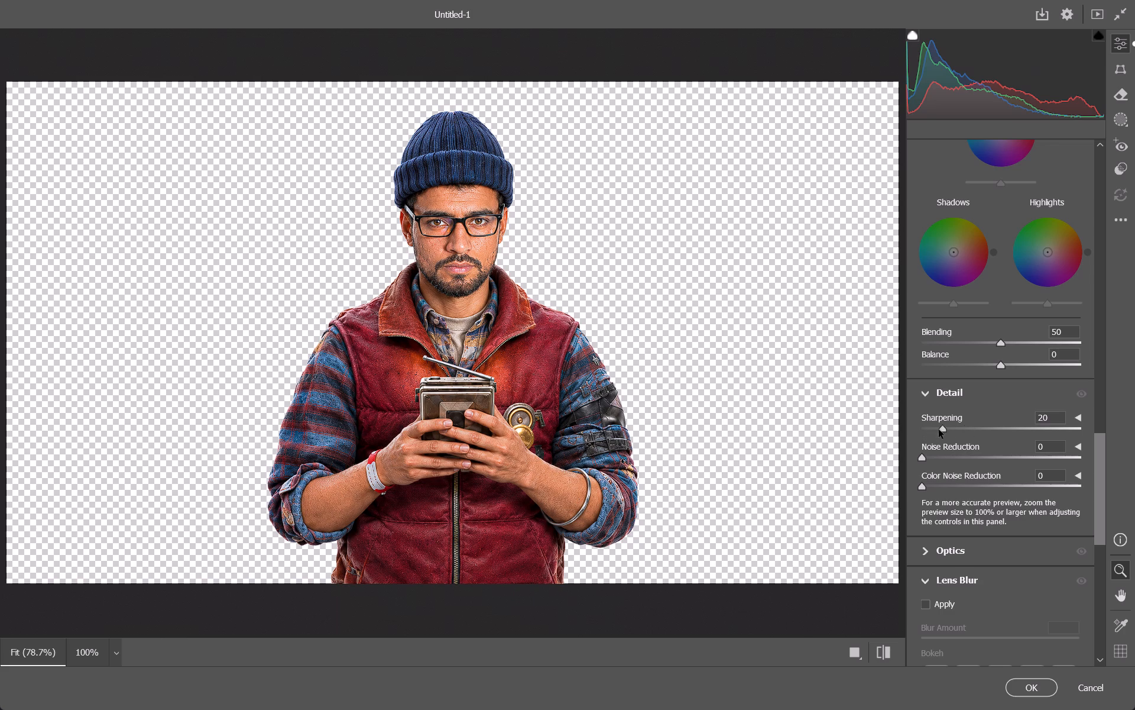
drag(939, 430, 956, 431)
drag(956, 431, 951, 433)
Compare the graded figure with its default settings, review the adjustments and apply the Camera Raw grade.
scroll(944, 441, down, 4)
scroll(943, 508, down, 4)
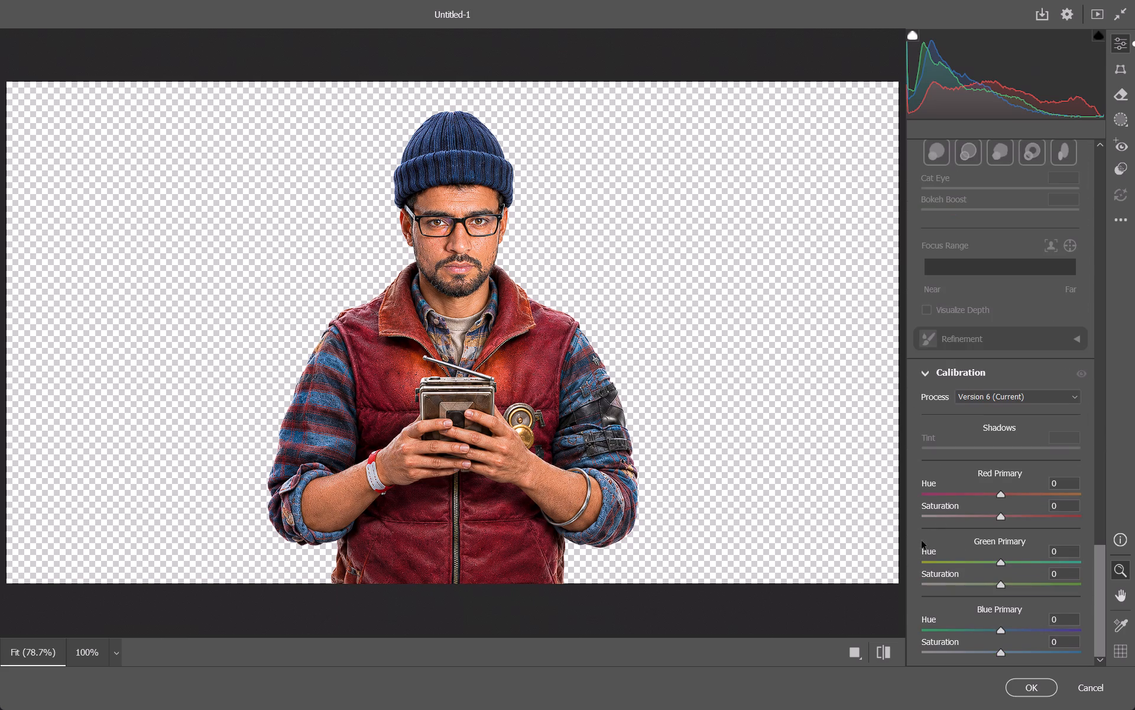
click(878, 651)
click(878, 651)
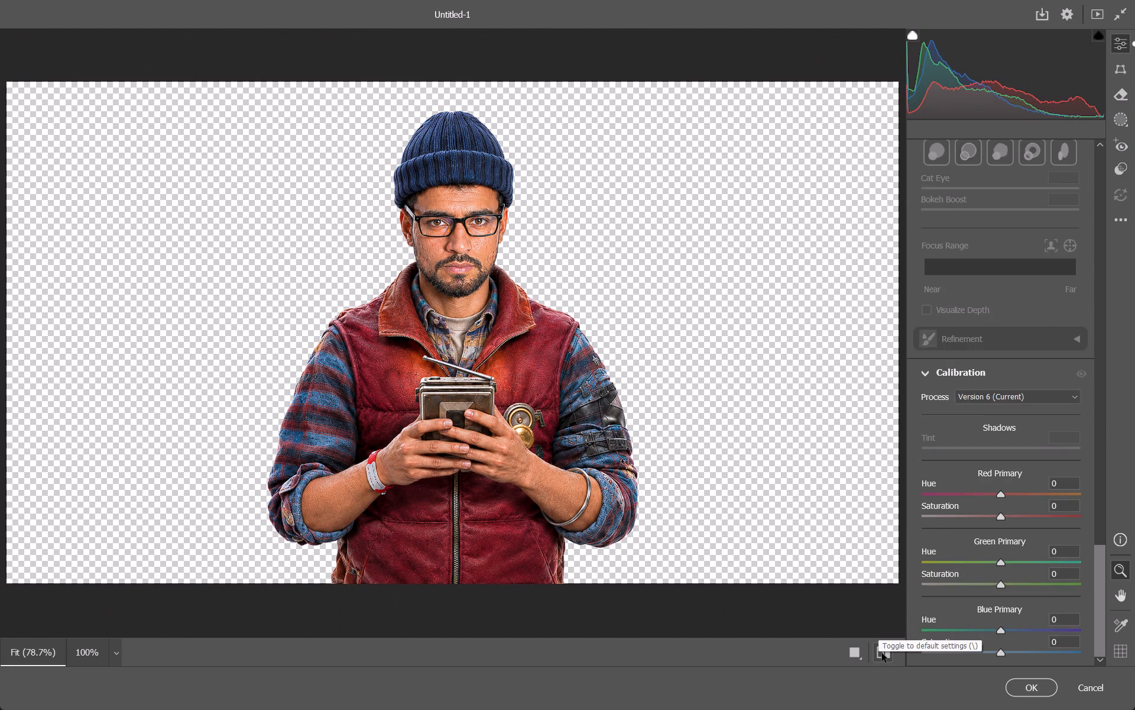
scroll(995, 571, up, 4)
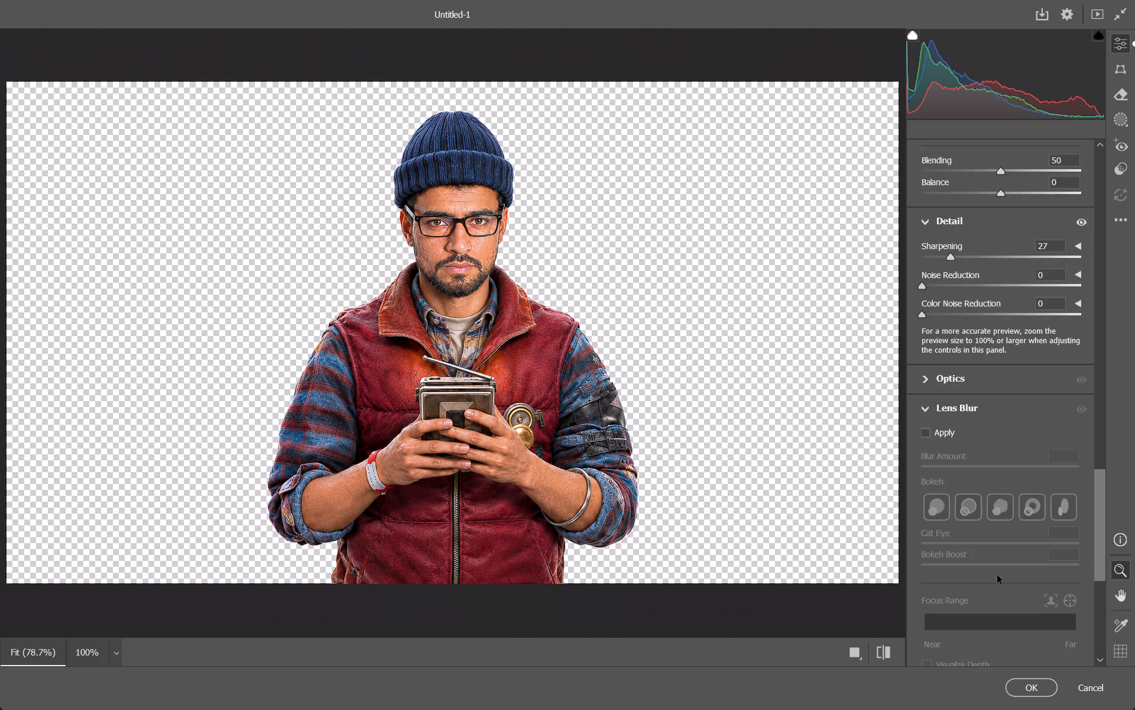
scroll(997, 575, up, 7)
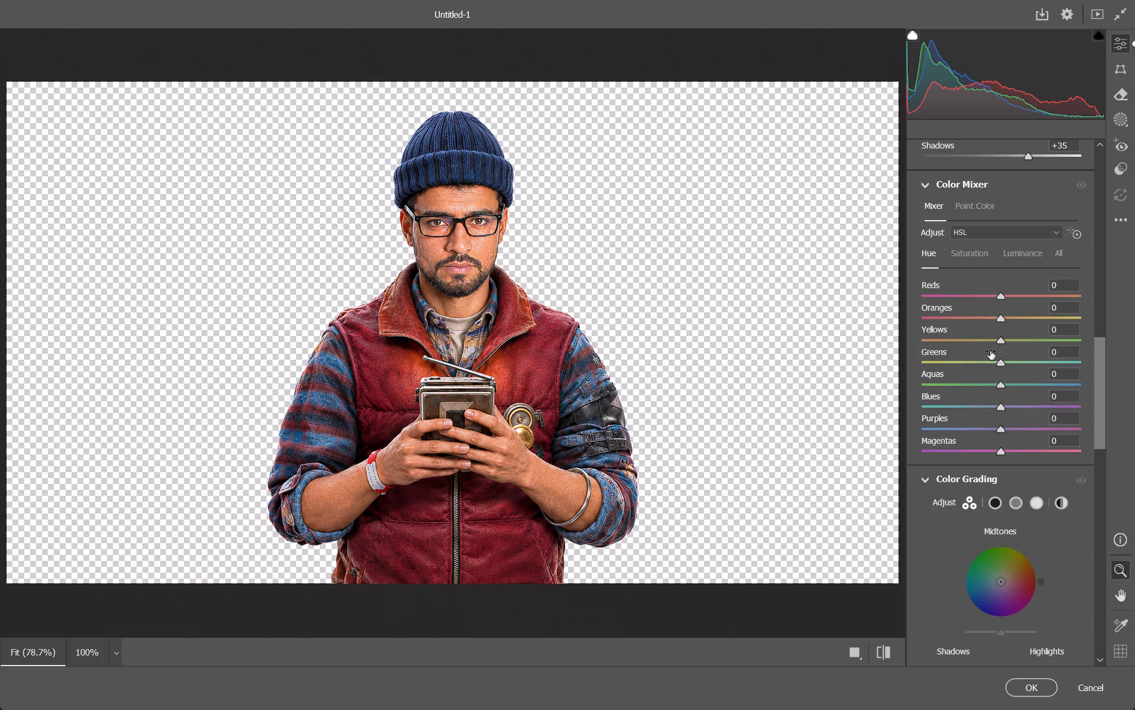
scroll(961, 309, down, 3)
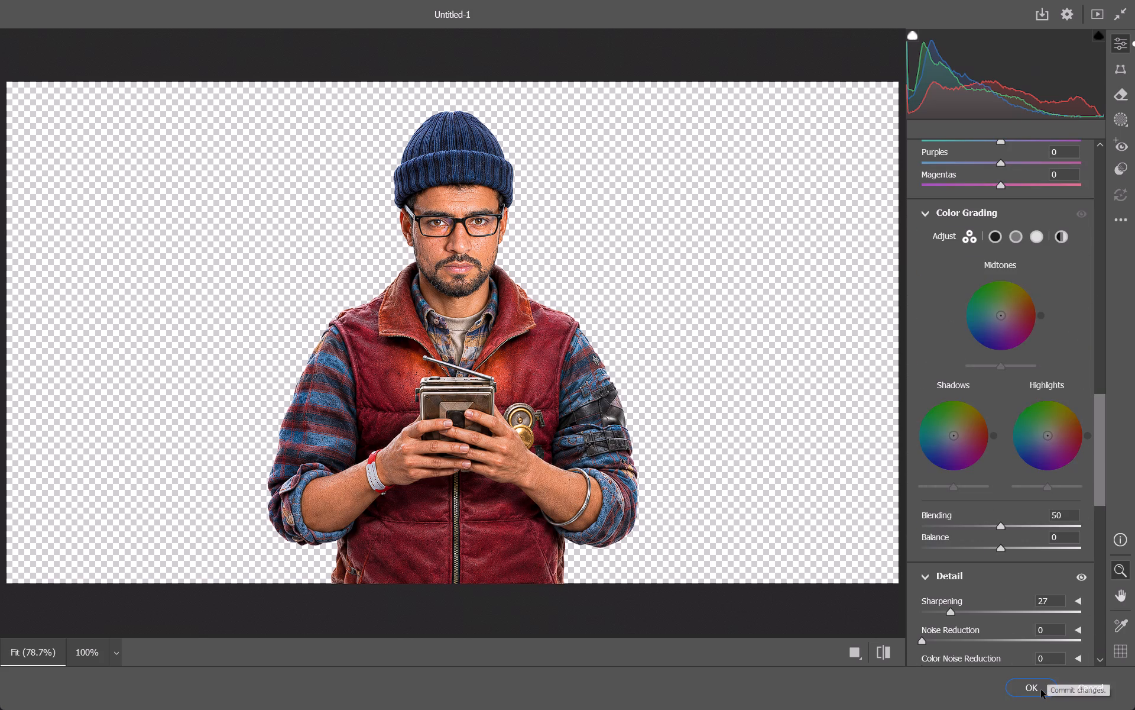
click(1041, 690)
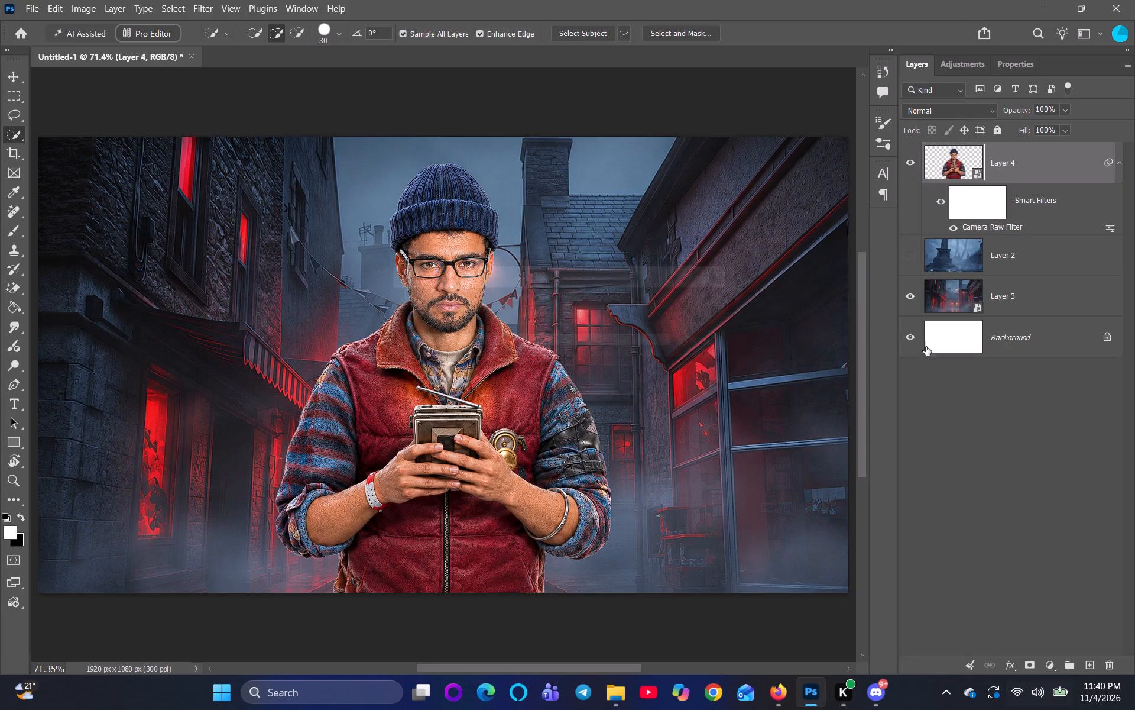
Compare the figure in the street composite with and without its Smart Filters.
click(939, 198)
click(940, 198)
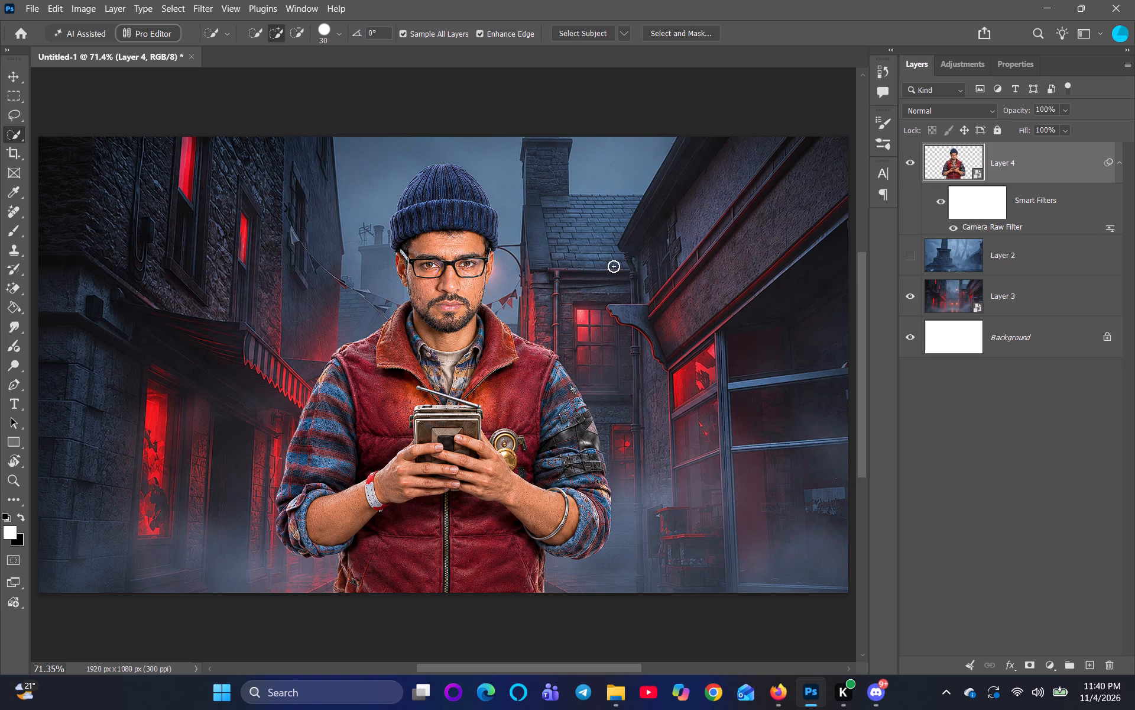
scroll(614, 266, down, 3)
scroll(612, 276, up, 2)
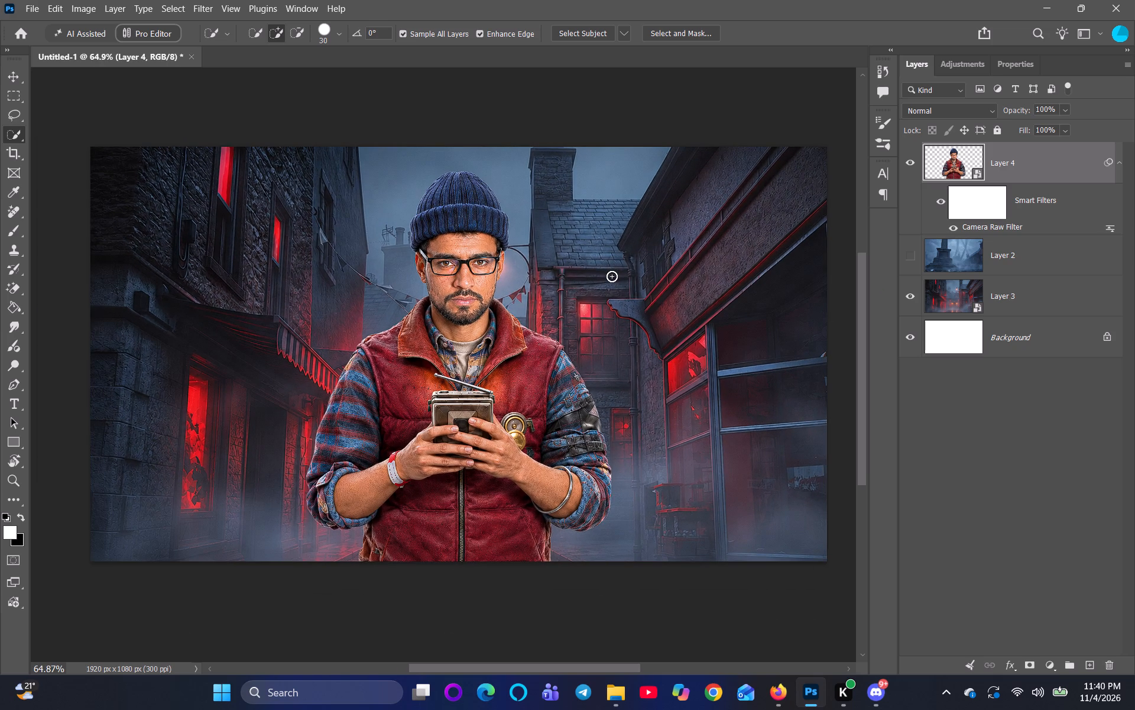
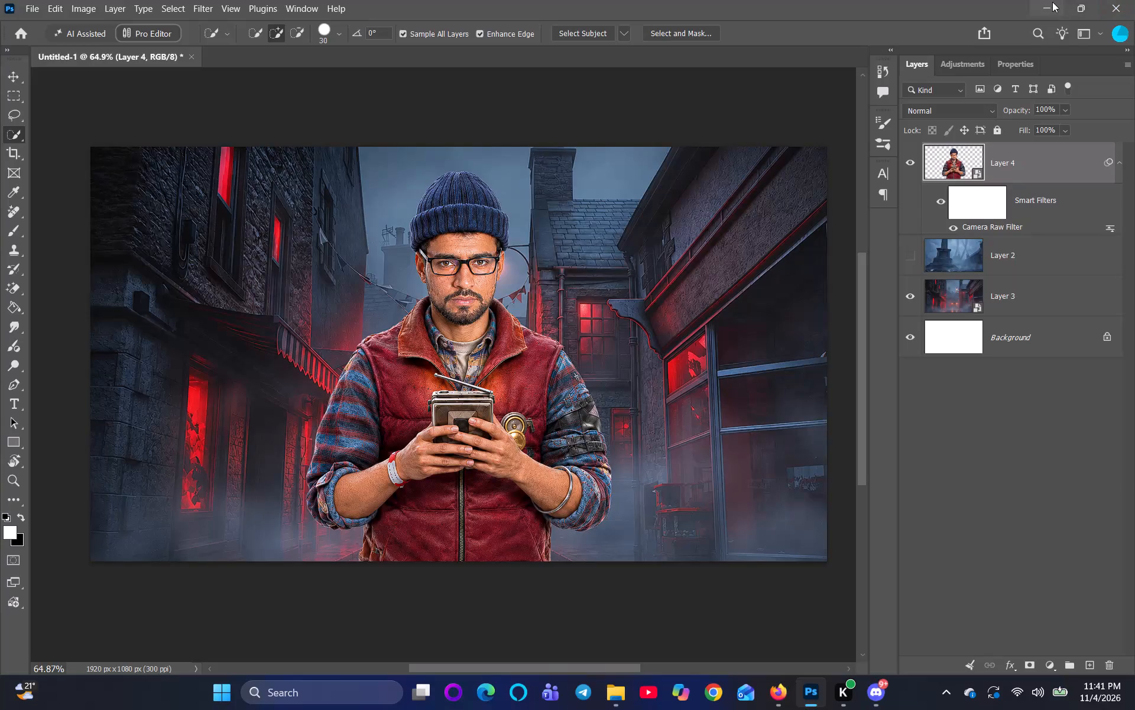
Save the composite as a Photoshop (PSD) file named "silent hill townhall" in the Downloads folder.
click(29, 9)
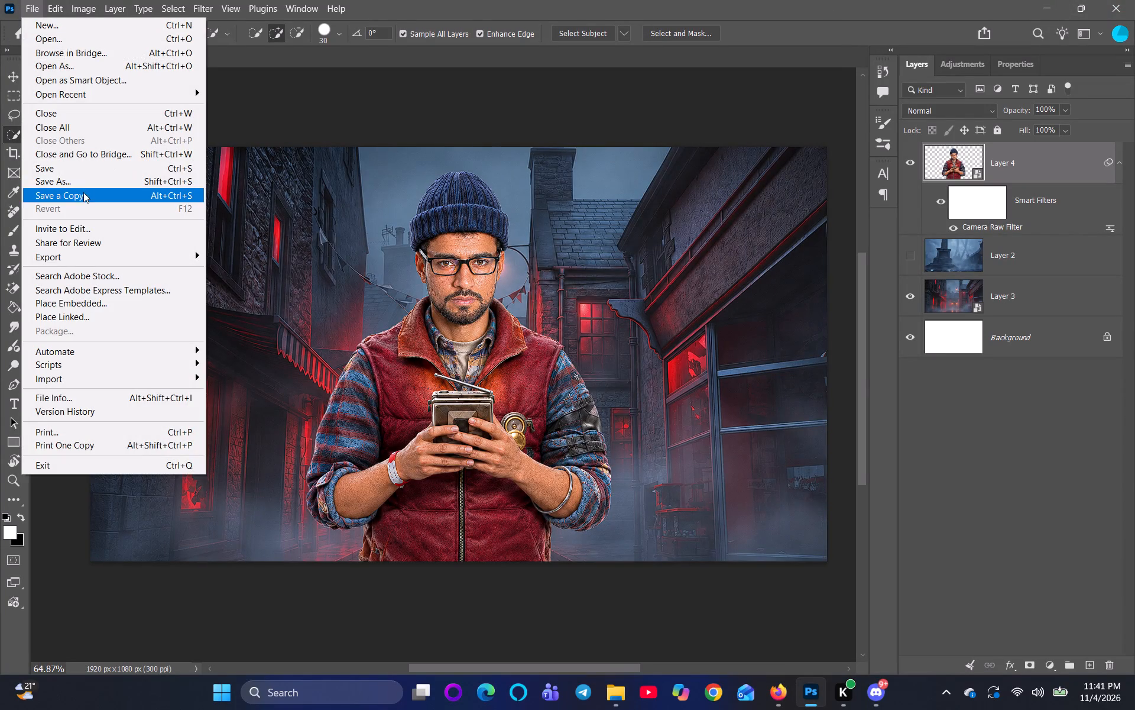
click(86, 173)
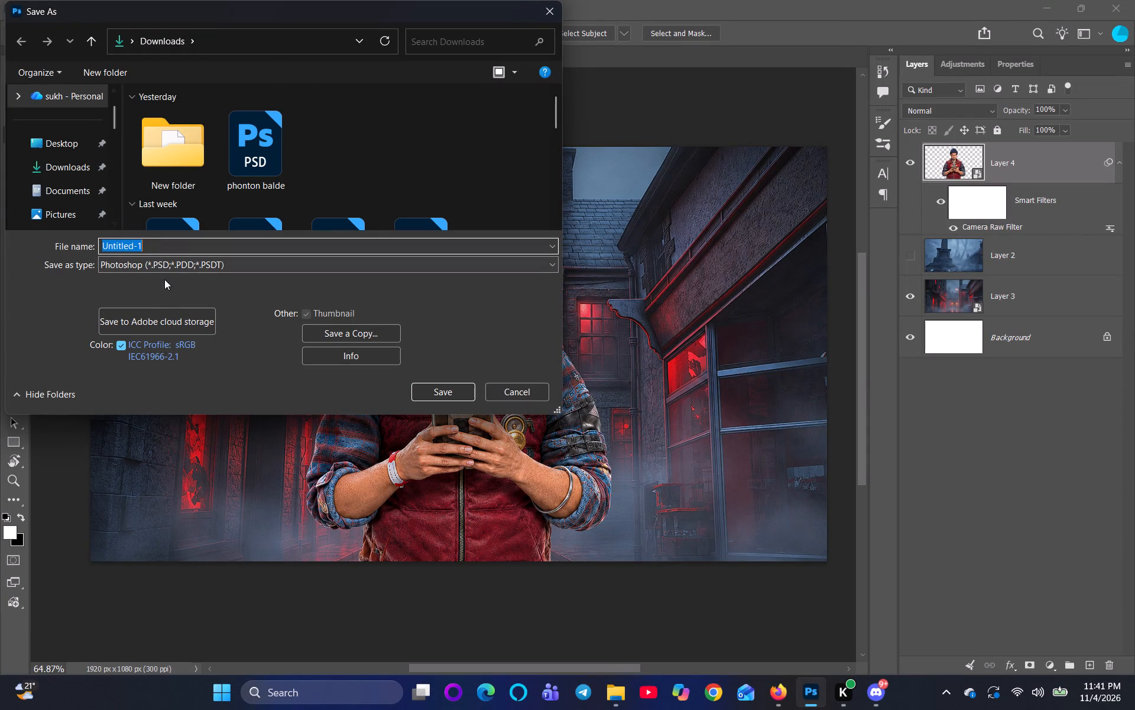
key(BackSpace)
key(BackSpace)
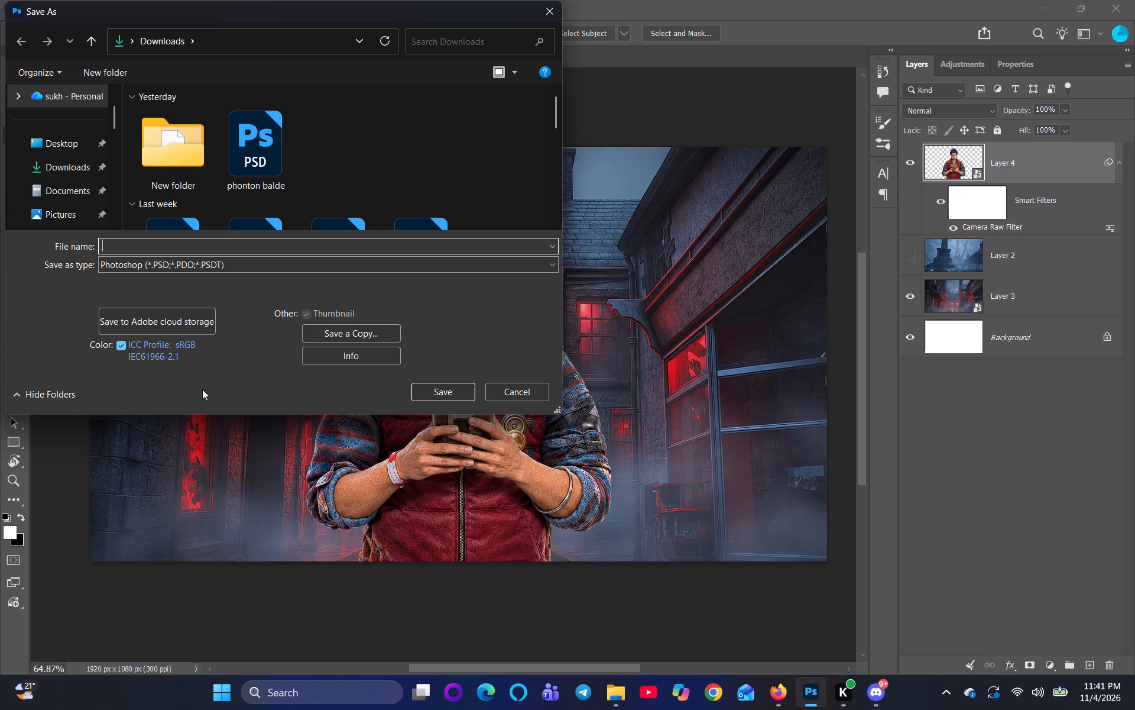
key(s)
key(i)
key(l)
key(e)
text(nt)
key(space)
key(h)
key(i)
text(ll)
key(space)
text(to)
key(w)
text(nh)
key(a)
text(ll)
key(Return)
Minimize Photoshop to switch to the browser with the ChatGPT costume edit conversation.
click(1040, 9)
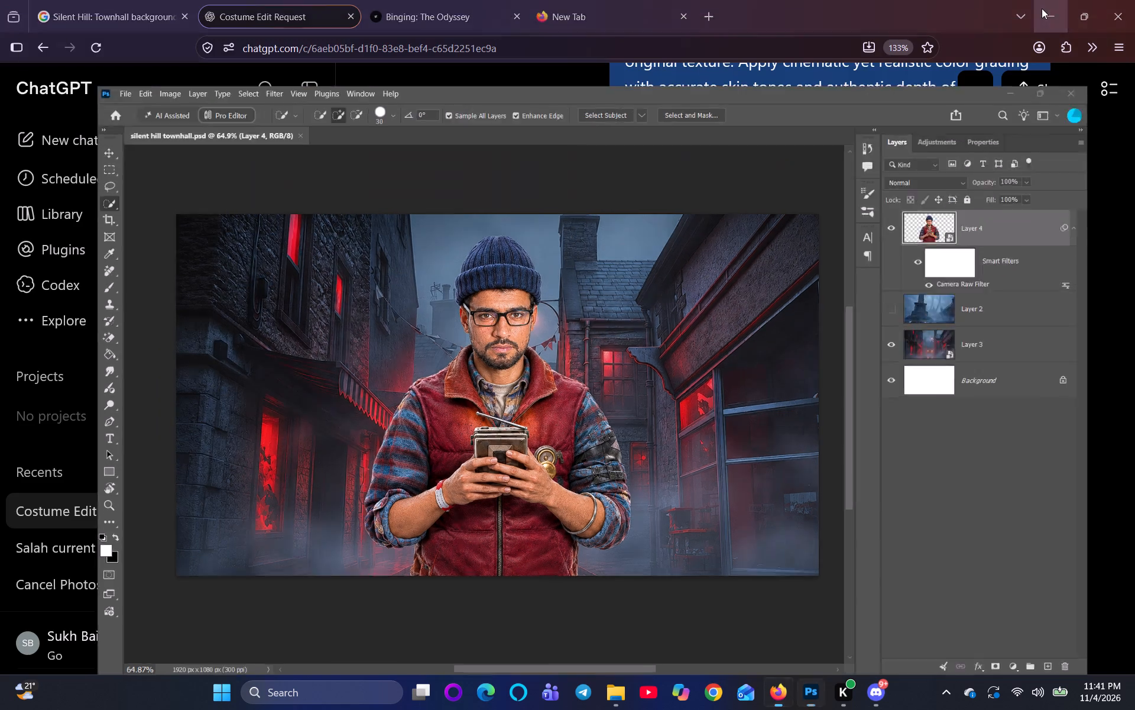
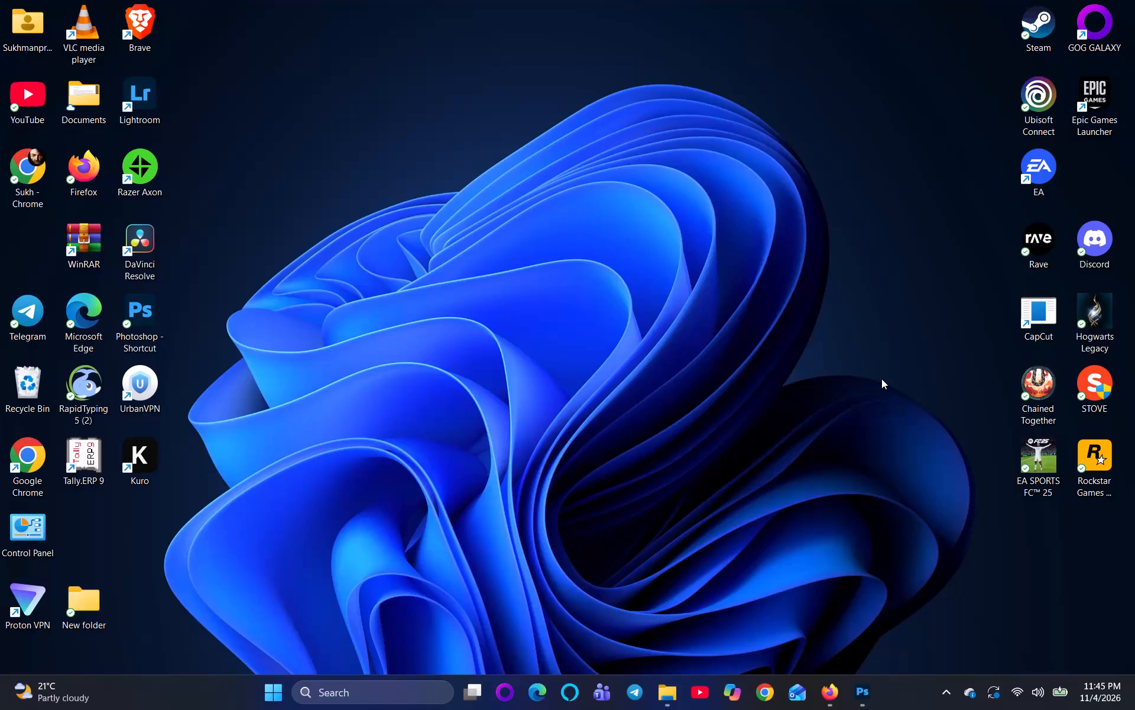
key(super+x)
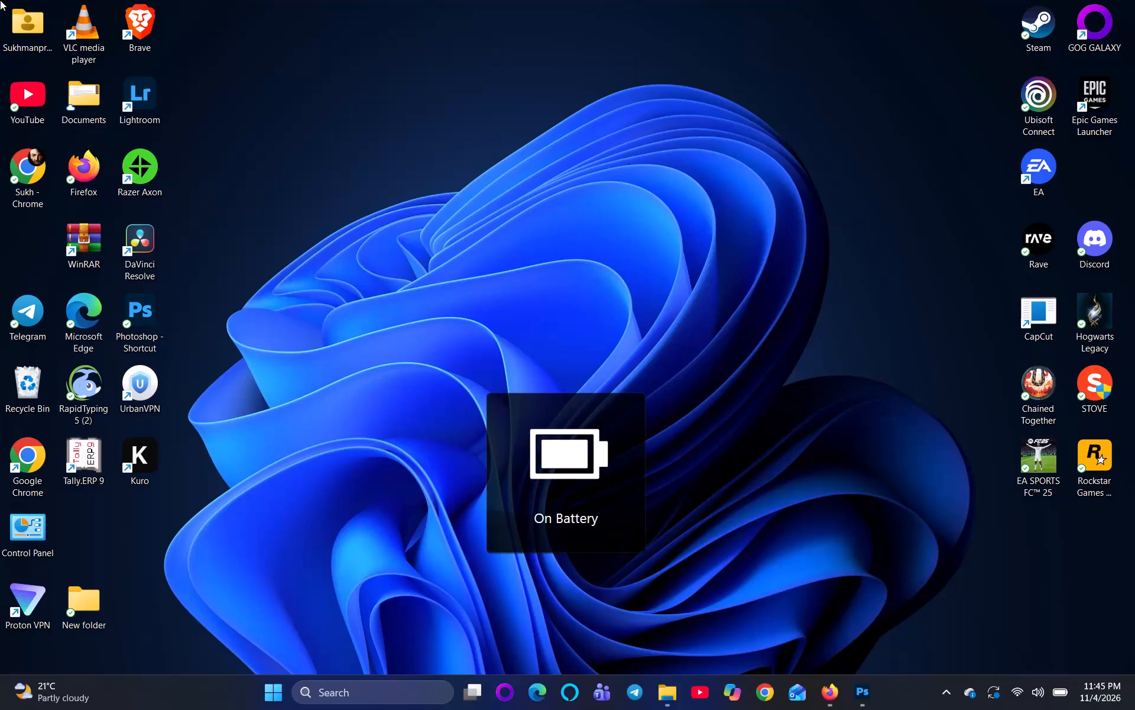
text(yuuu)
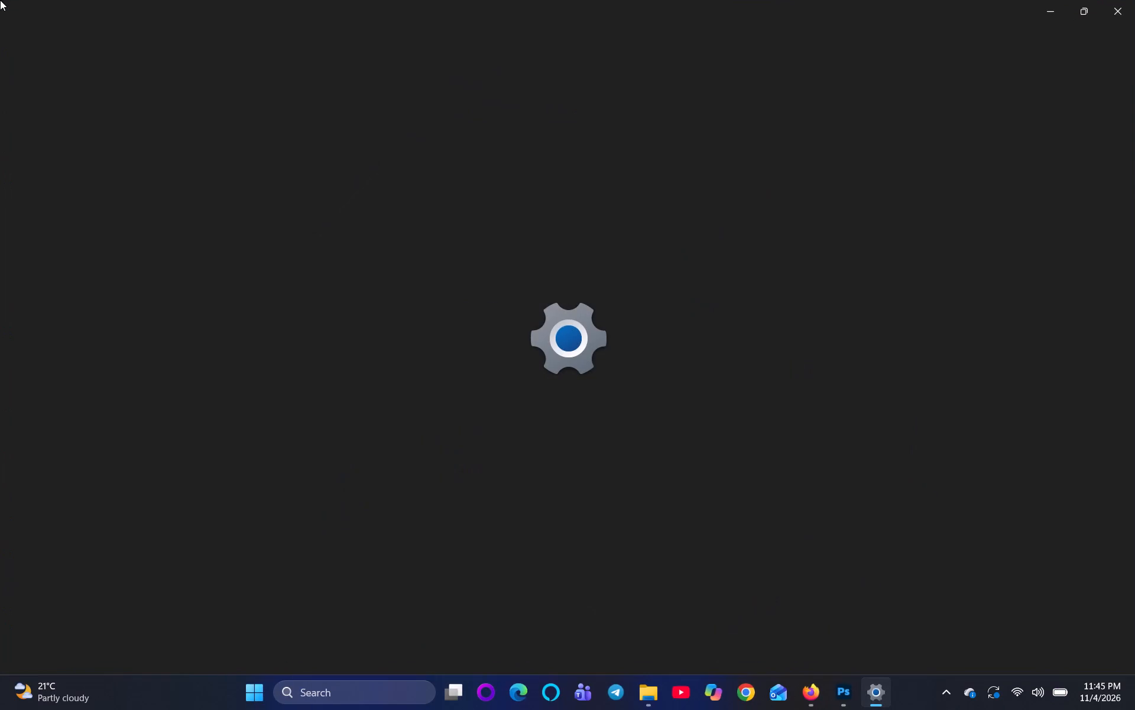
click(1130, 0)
Bring up the Windows quick links for system tools and power actions from the desktop.
key(super+x)
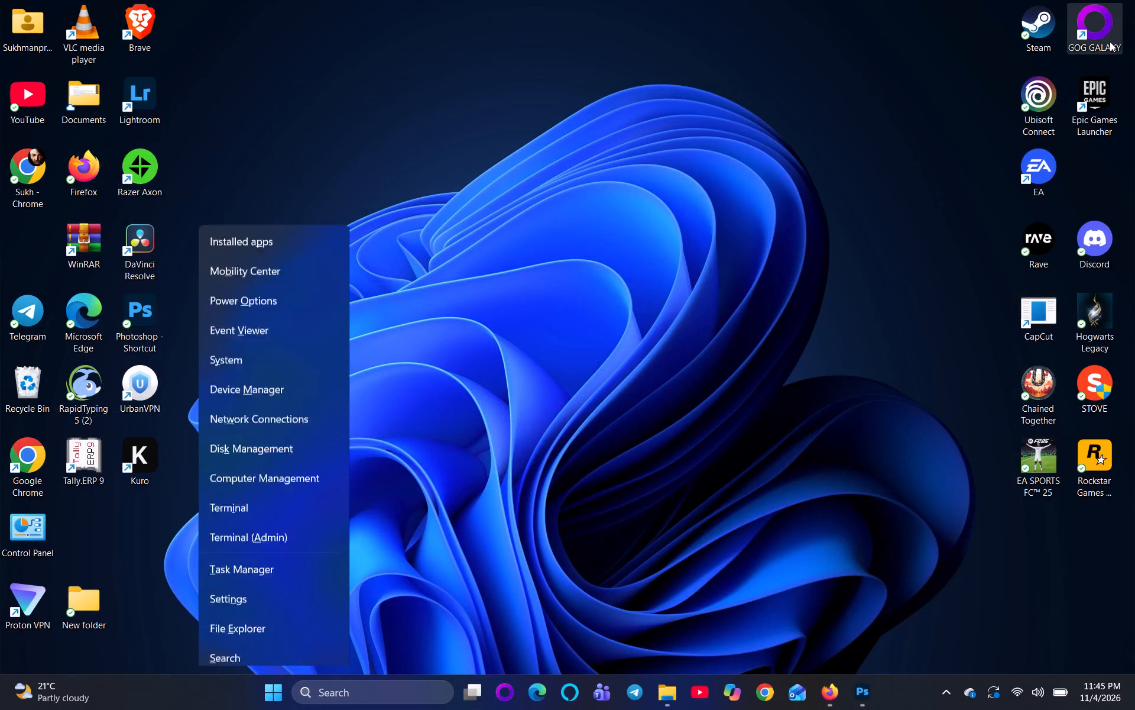